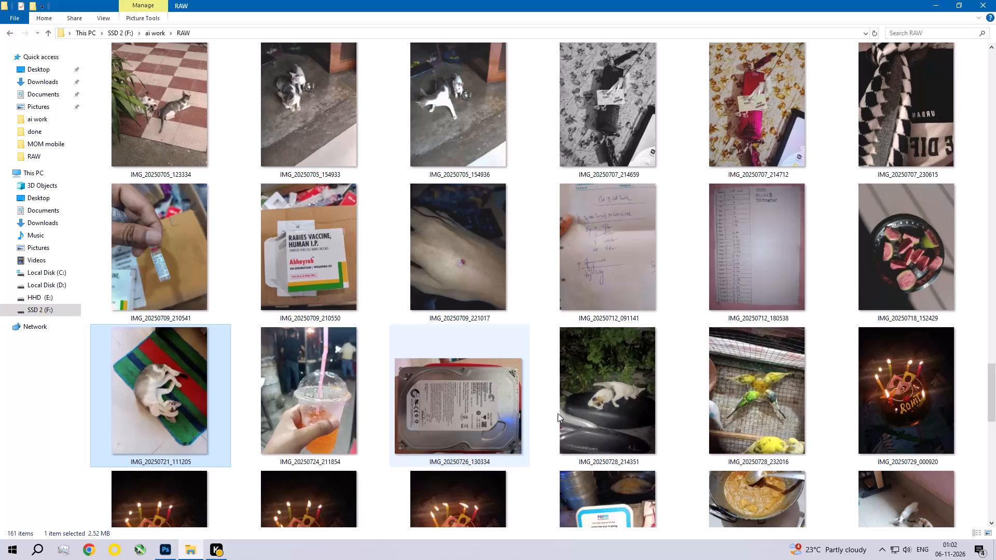
Open the six photos from IMG_20250721_111205 through IMG_20250729_000920 together in Photoshop.
left_click(875, 404, "shift")
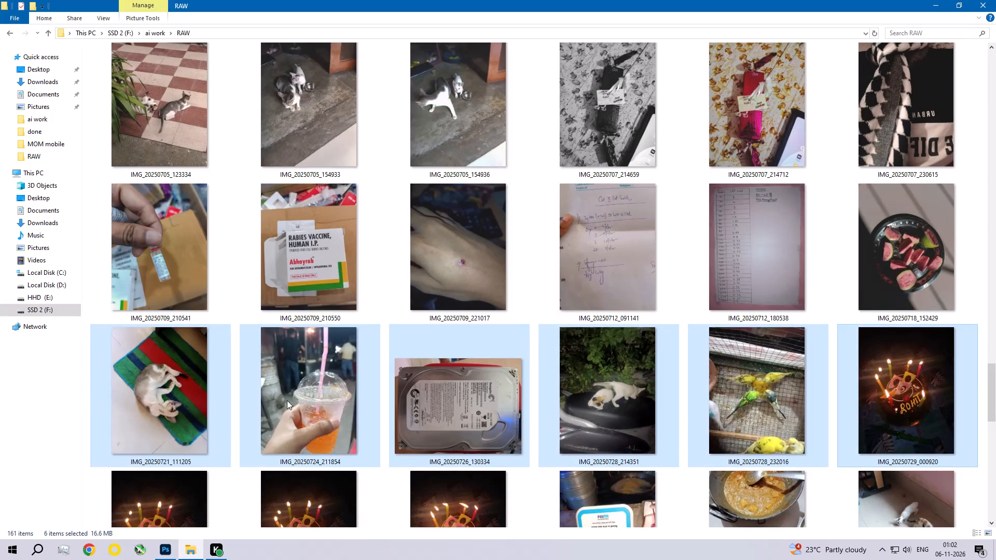
key("space")
left_click_drag(174, 396, 542, 327)
key("alt+Tab")
key("alt+Tab")
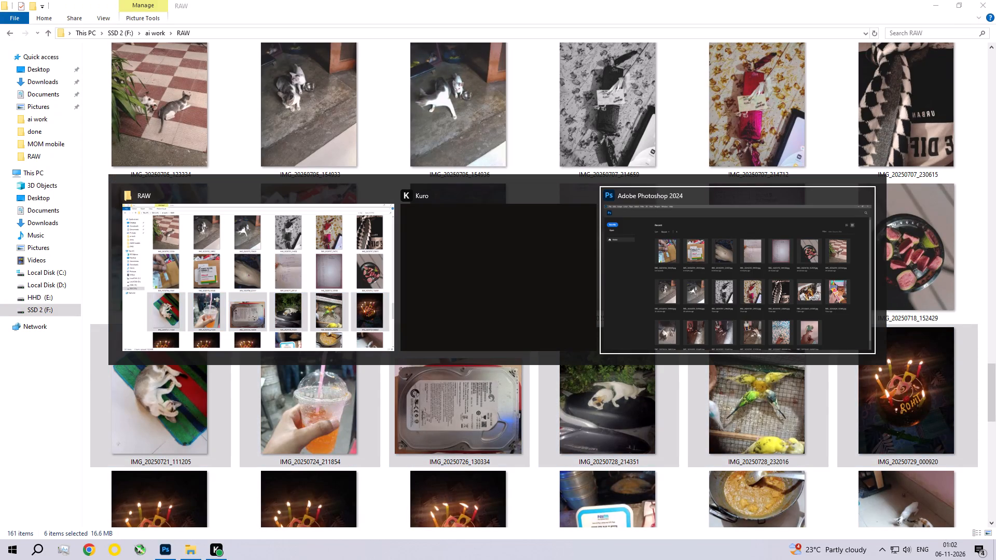
left_click_drag(542, 327, 611, 327)
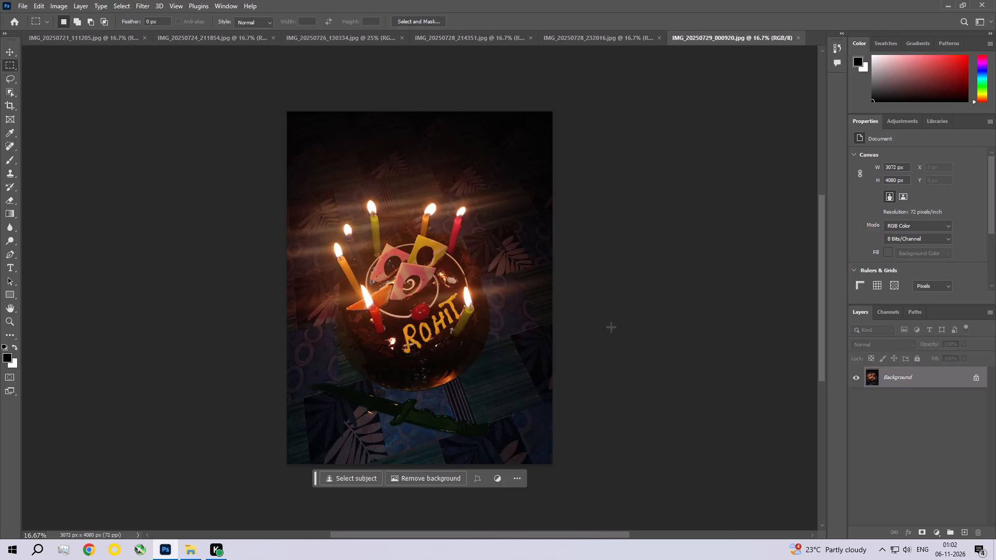
Apply the Modern 08 profile to the birthday cake photo with the Camera Raw Filter, after comparing the Artistic and Modern profiles.
left_click(144, 4)
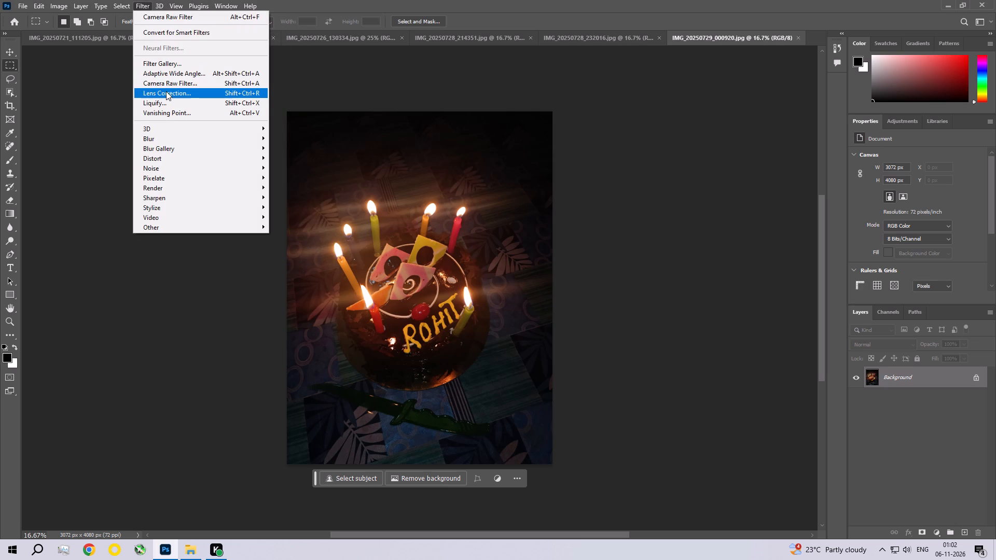
left_click(174, 79)
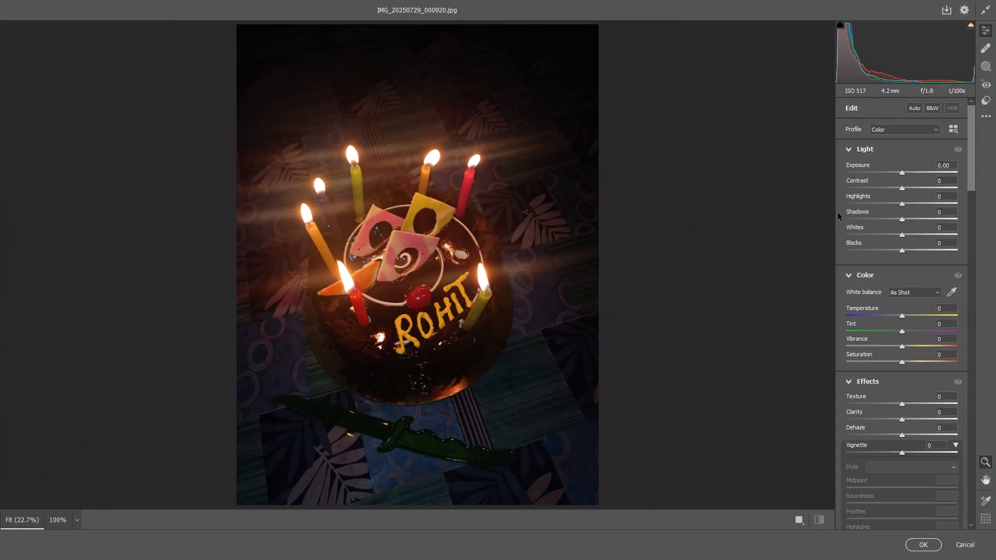
left_click(950, 132)
left_click(841, 285)
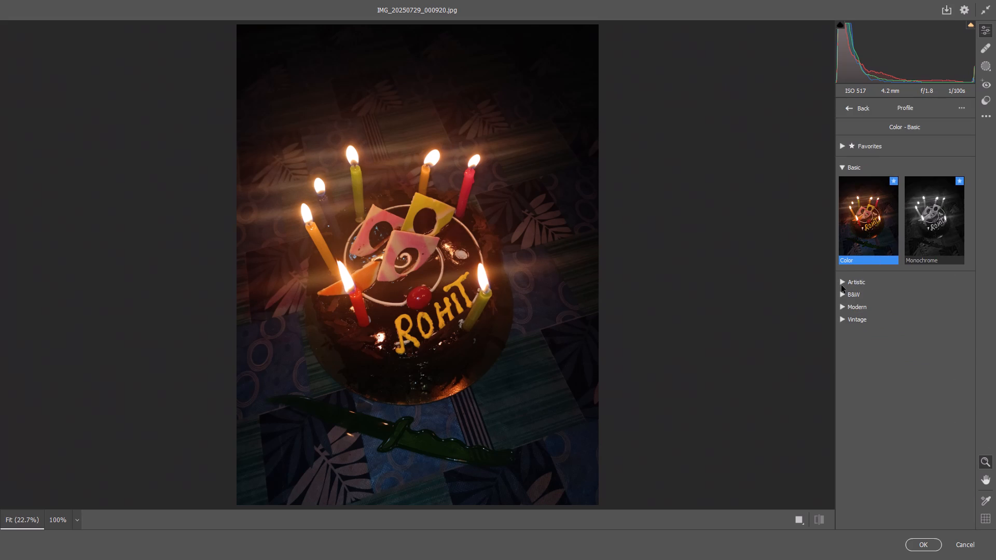
left_click(843, 283)
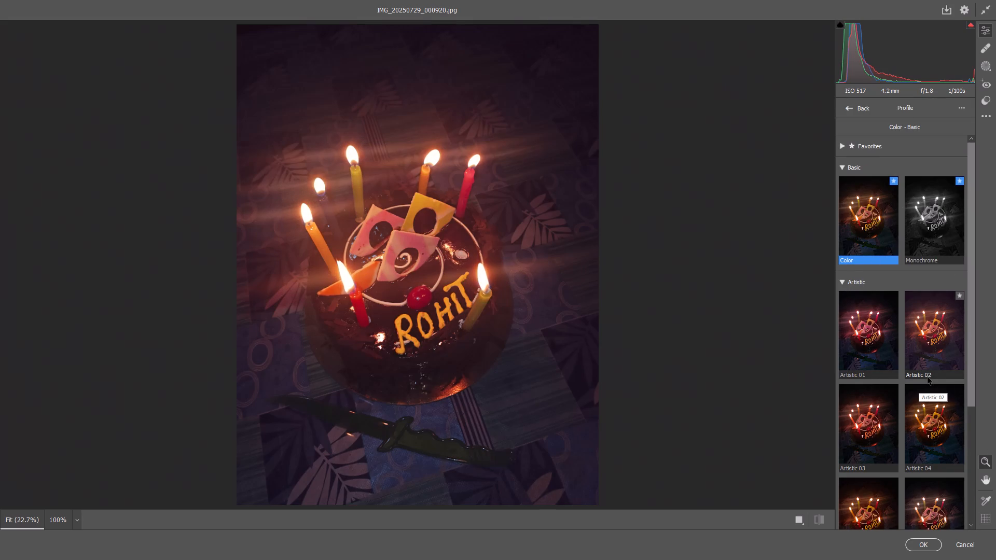
left_click_drag(970, 330, 977, 492)
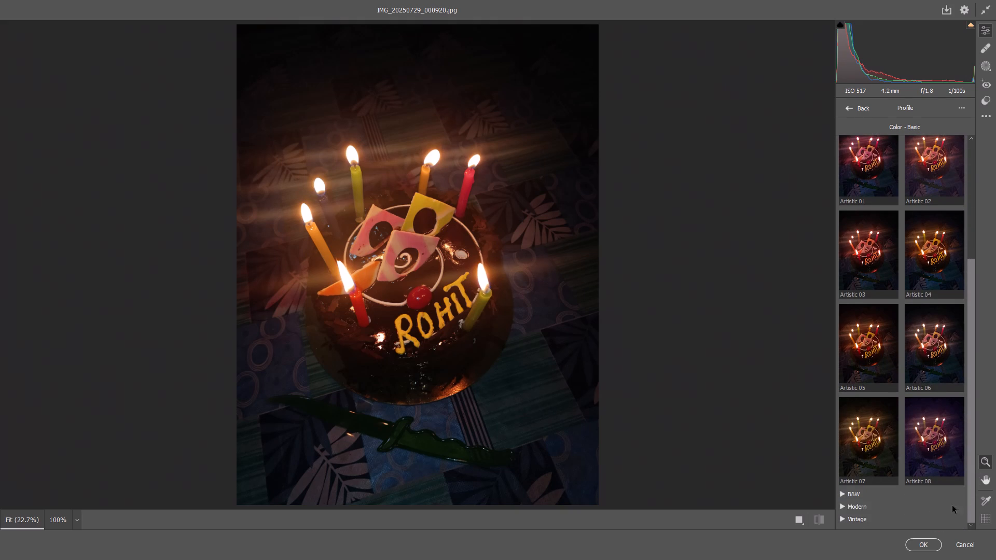
left_click(846, 505)
left_click(844, 507)
scroll(869, 481, "down", 2)
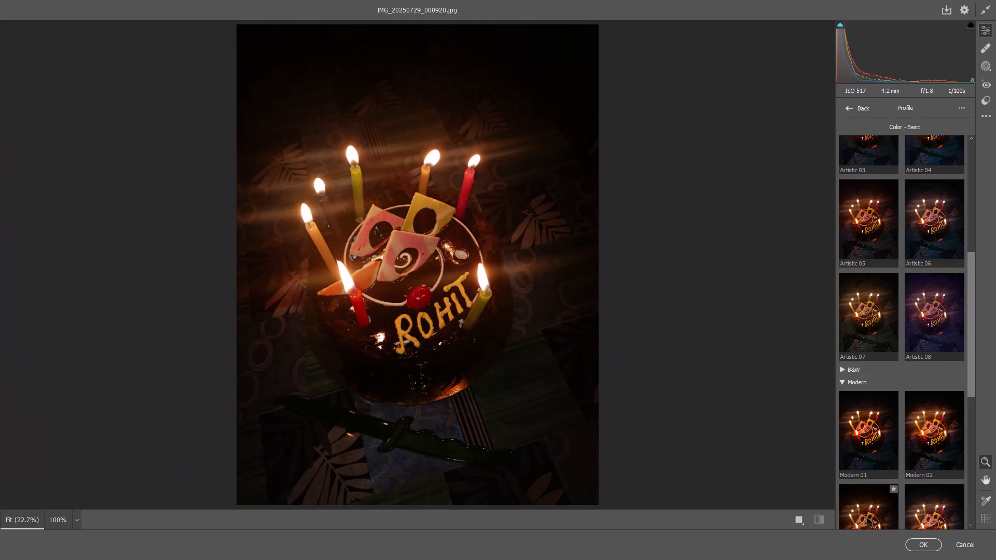
left_click_drag(972, 323, 973, 389)
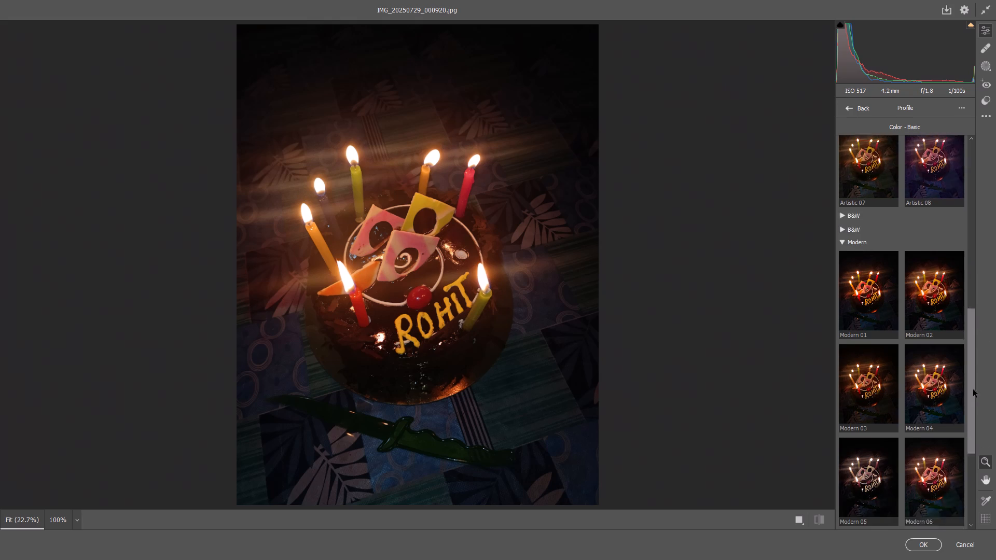
left_click_drag(973, 389, 974, 419)
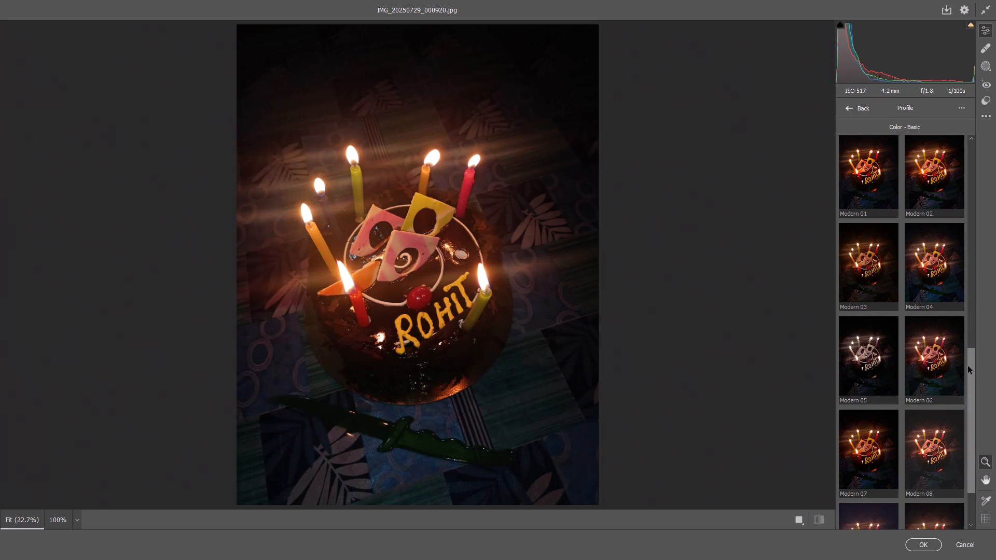
left_click_drag(968, 366, 966, 425)
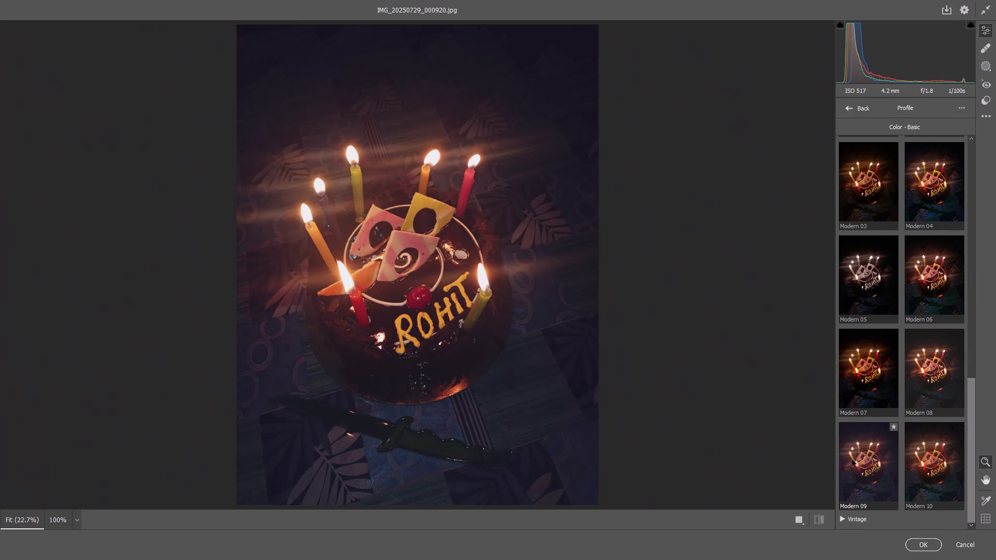
left_click(941, 372)
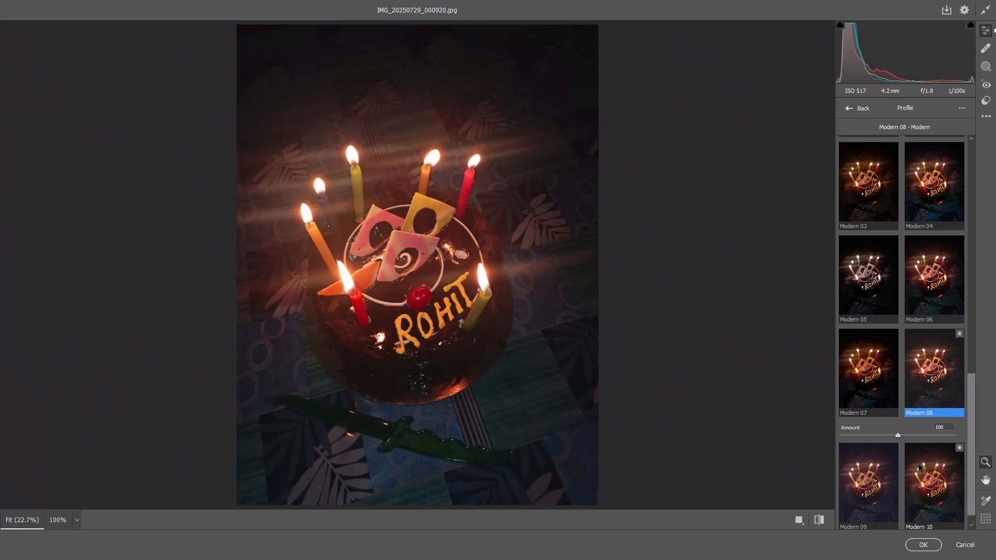
Set the Modern 08 profile amount to 114 and commit the Camera Raw changes.
left_click_drag(897, 434, 912, 437)
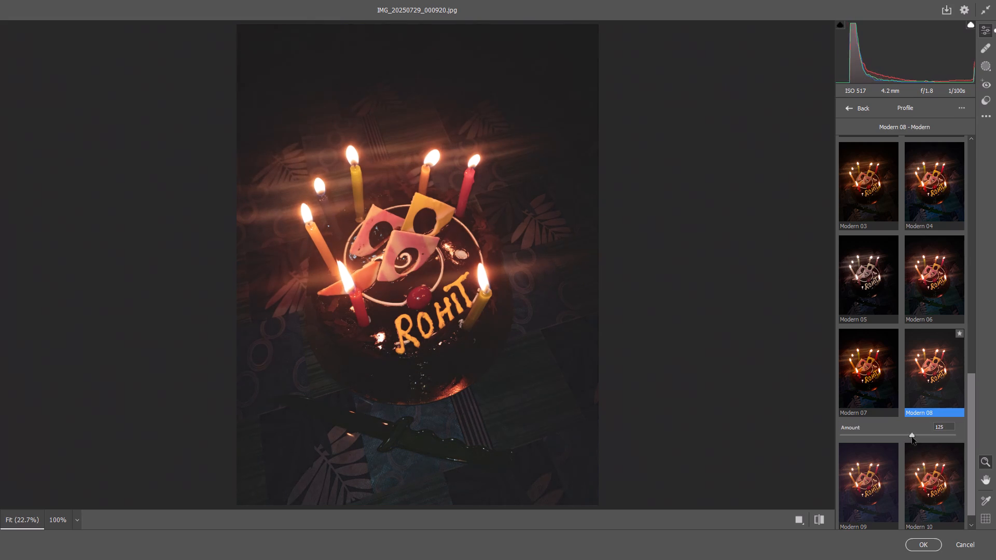
left_click_drag(912, 437, 884, 441)
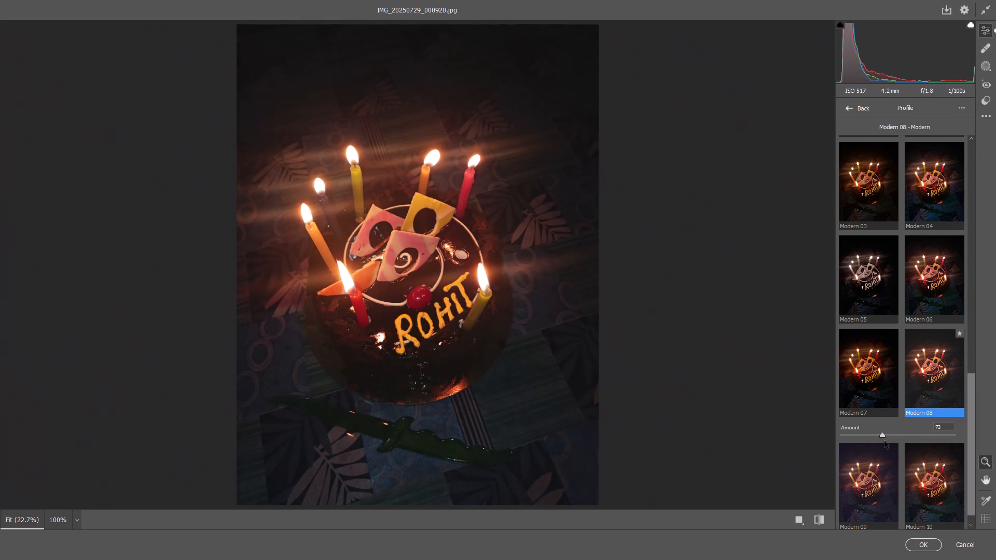
left_click_drag(884, 441, 897, 440)
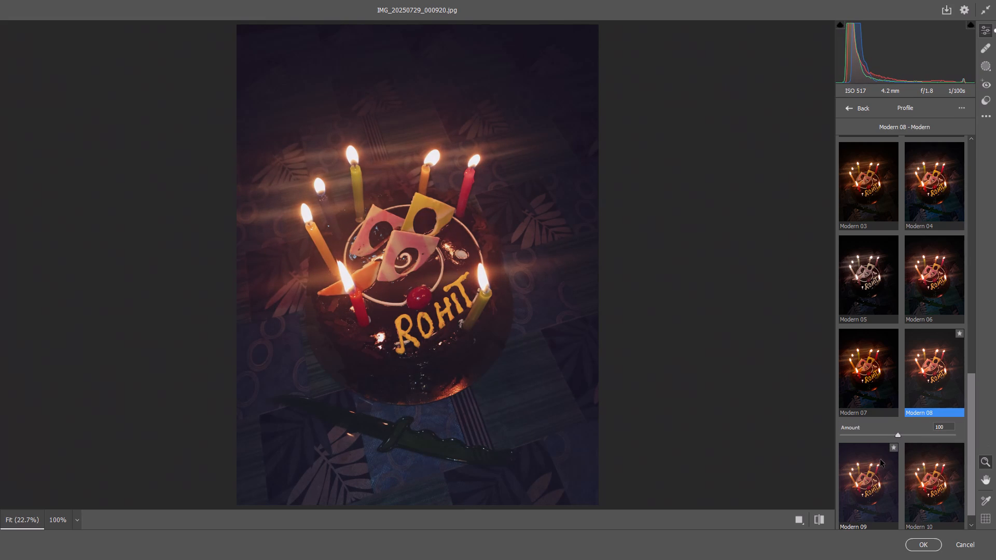
left_click(902, 437)
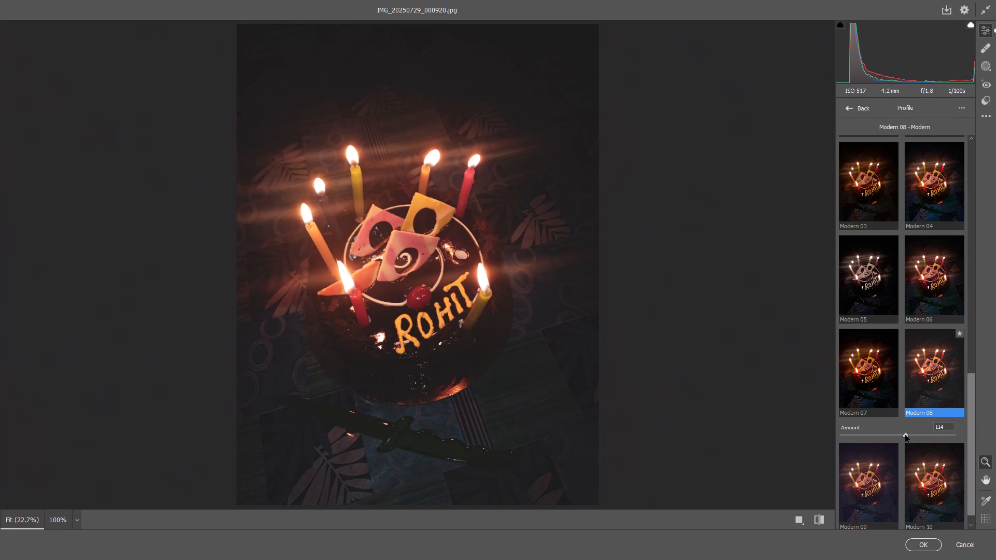
left_click(914, 546)
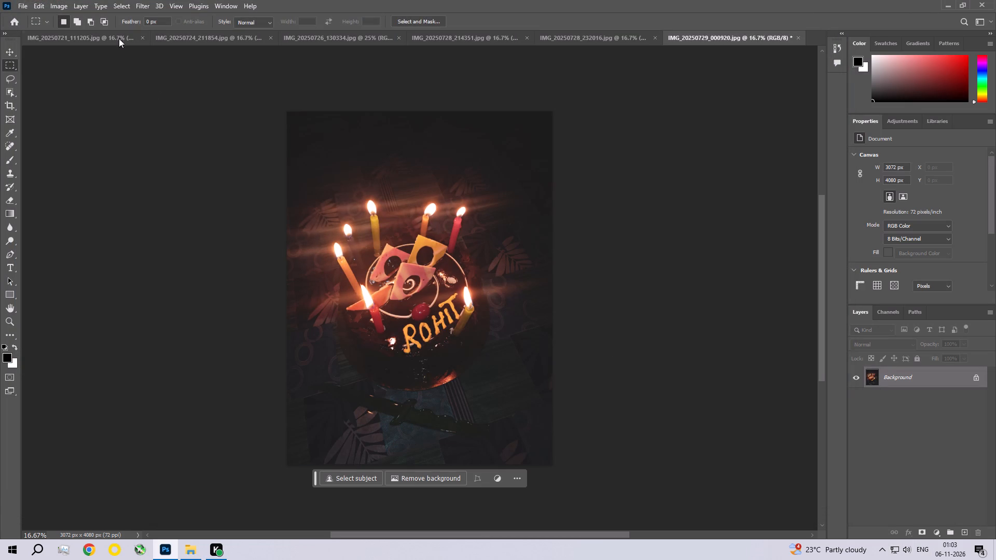
Apply a Warming Filter (85) photo filter to the cake photo with a density slightly above the default.
left_click(147, 6)
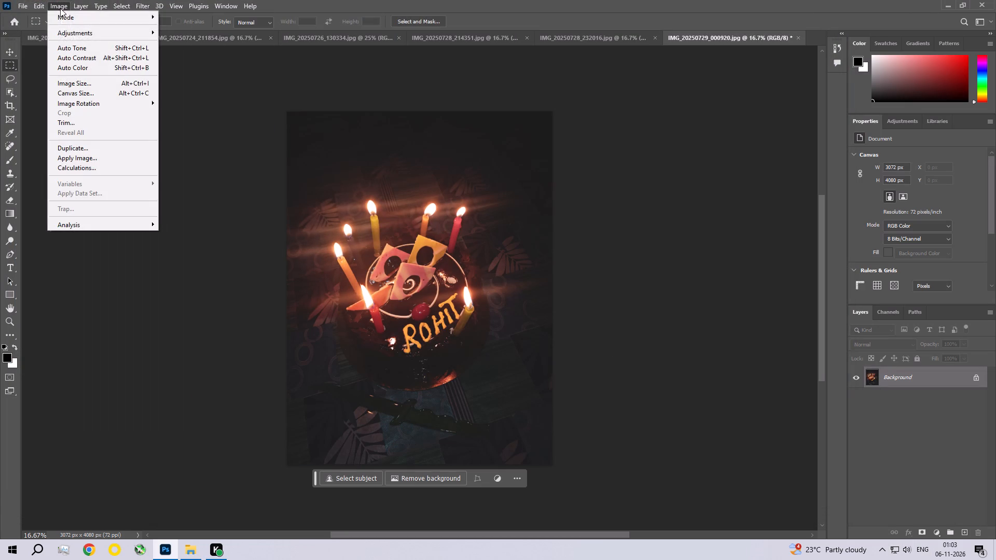
left_click(65, 30)
left_click(186, 118)
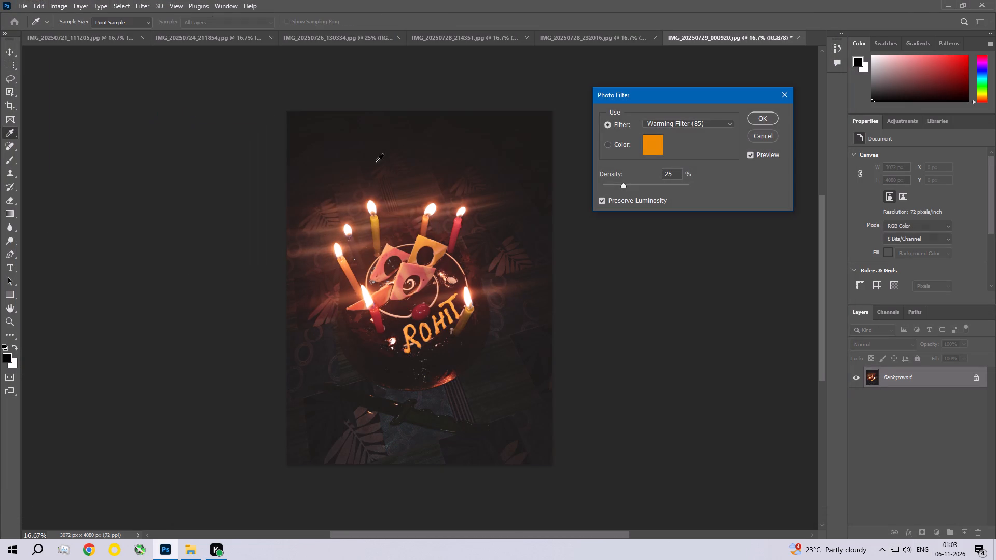
left_click_drag(627, 183, 706, 192)
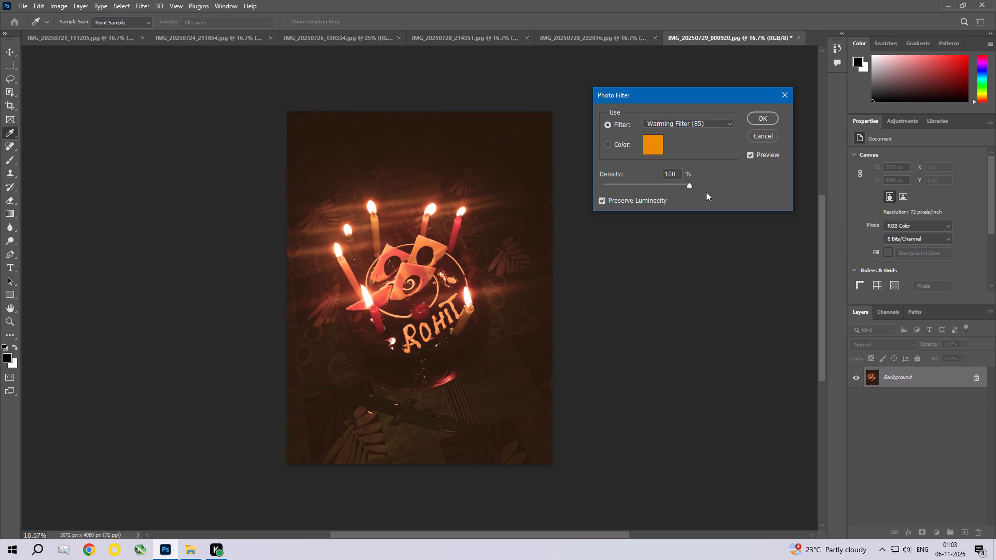
left_click_drag(706, 192, 638, 186)
left_click(750, 116)
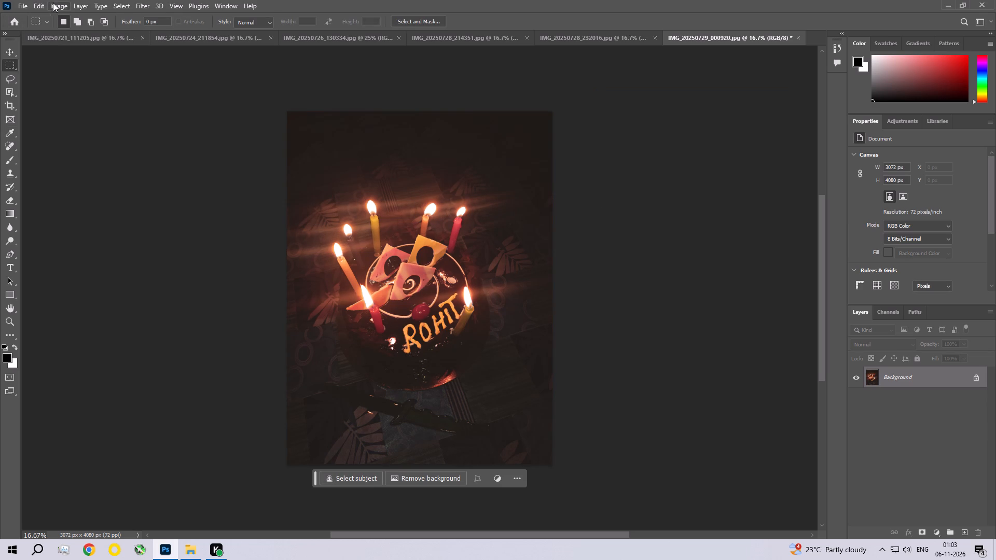
Apply an Exposure adjustment to the cake photo with the offset set to 0.0050.
left_click(53, 2)
left_click(61, 27)
left_click(203, 59)
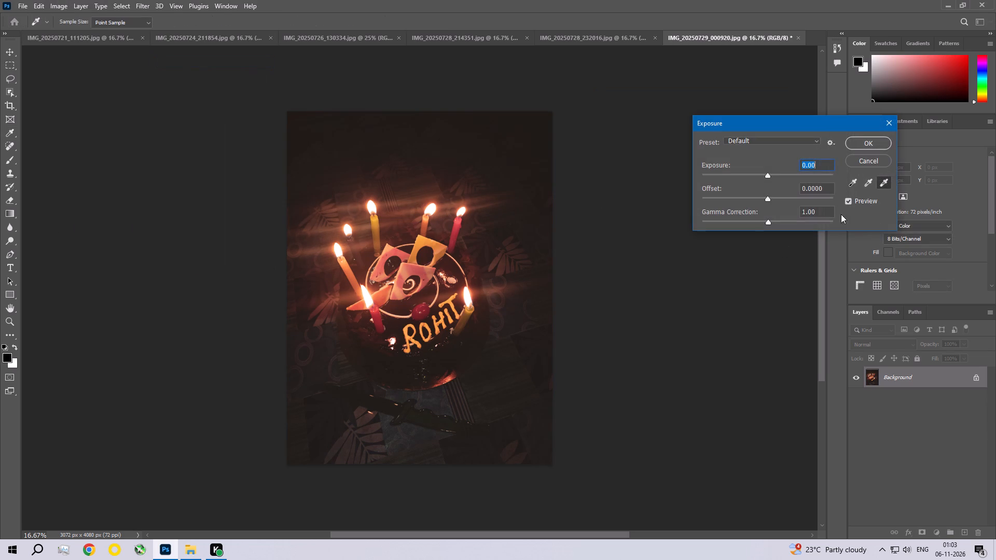
left_click(831, 186)
key("BackSpace")
key("BackSpace")
key("BackSpace")
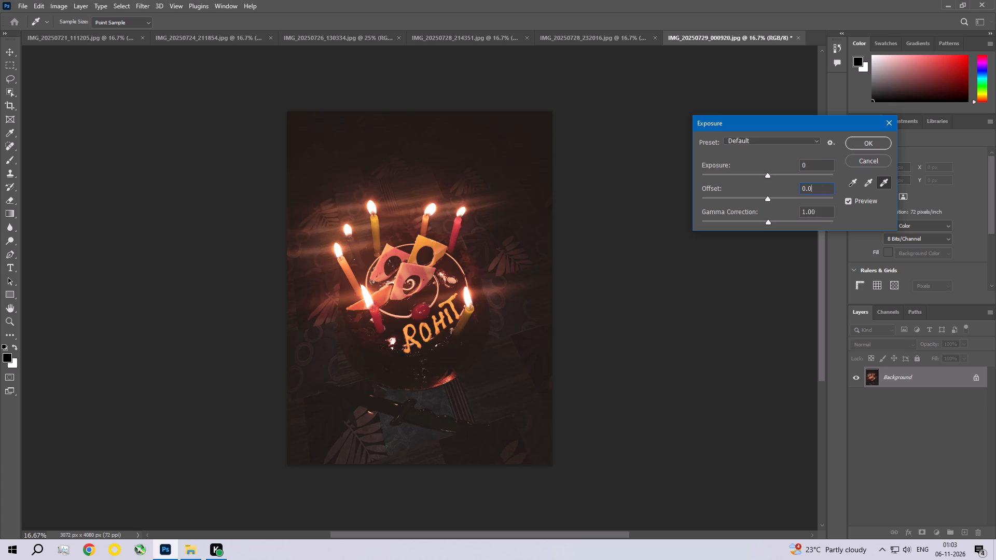
type("100")
key("BackSpace")
key("BackSpace")
key("BackSpace")
type("050")
key("Return")
Save the edited cake photo over its JPEG file and close it.
key("ctrl+s")
key("Return")
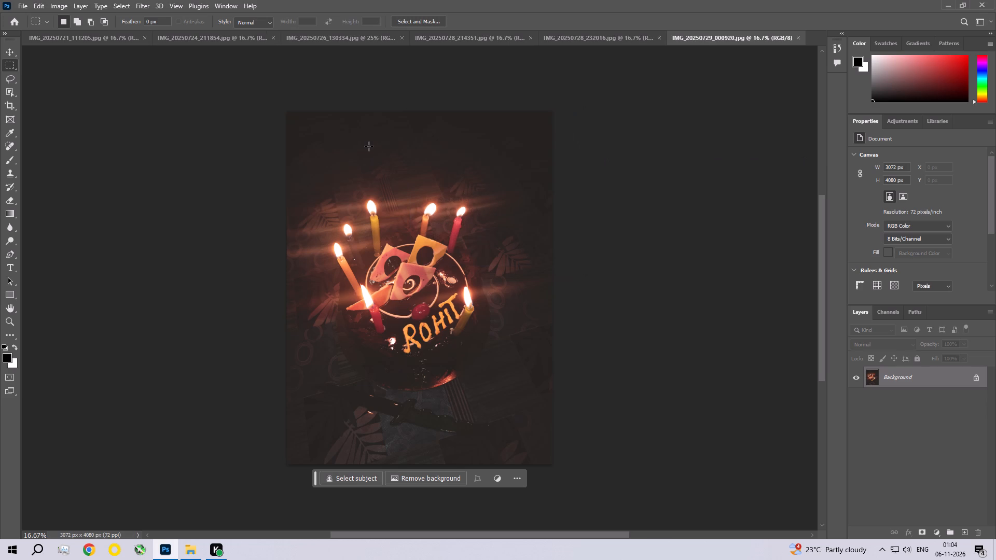
key("ctrl+s")
key("ctrl+s")
left_click(18, 5)
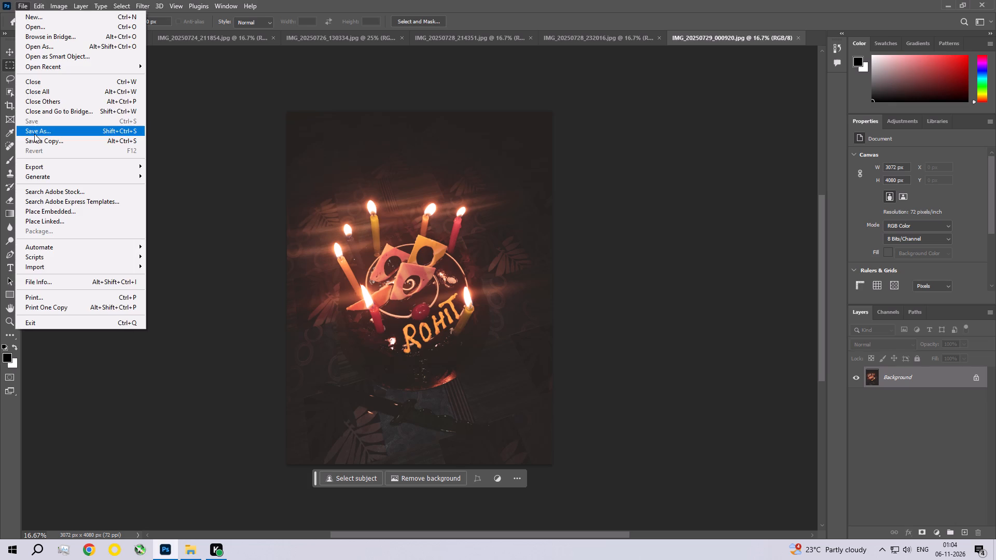
left_click(229, 136)
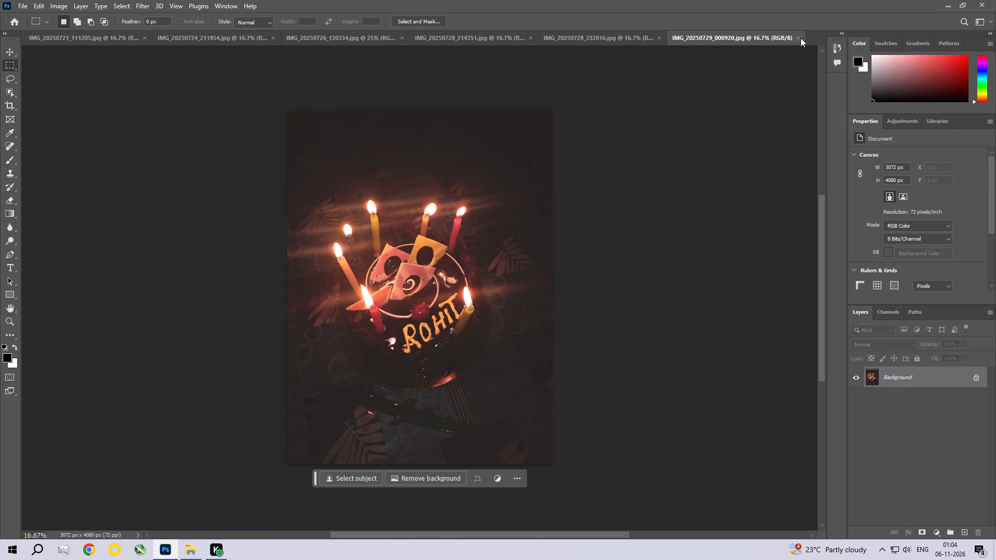
left_click(800, 38)
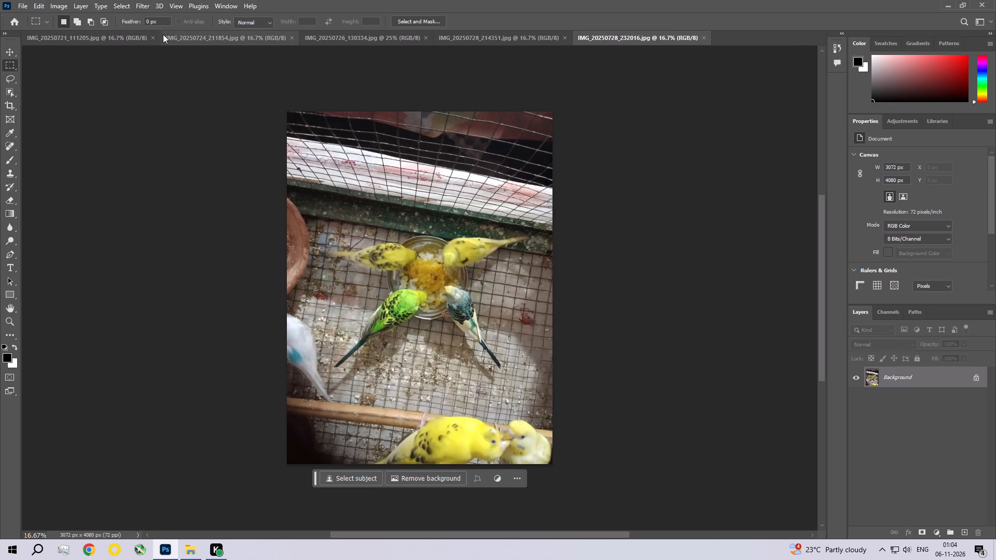
In the Camera Raw Filter for the budgie photo, set Exposure +0.35, Contrast +19, Highlights -27, Shadows +15 and Whites -25.
left_click(144, 1)
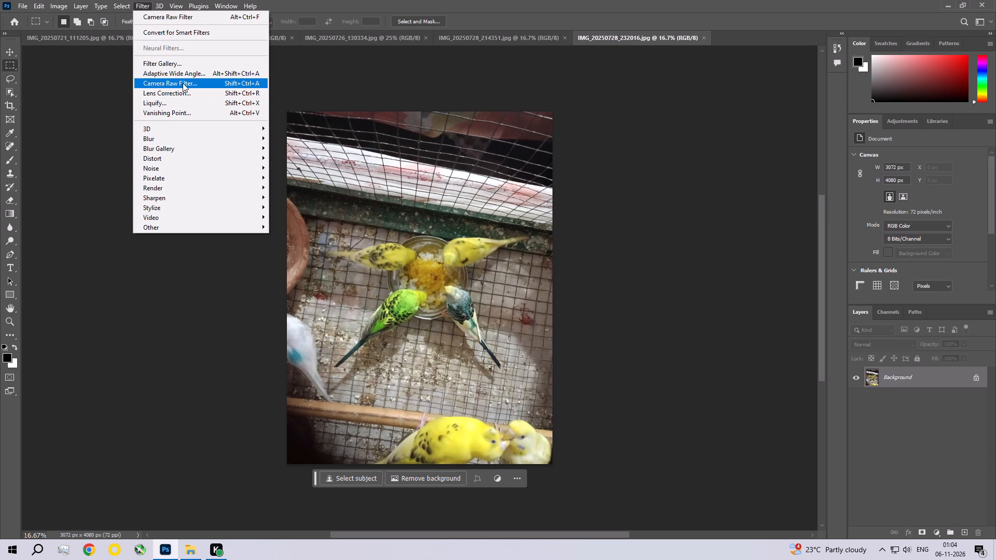
left_click(183, 83)
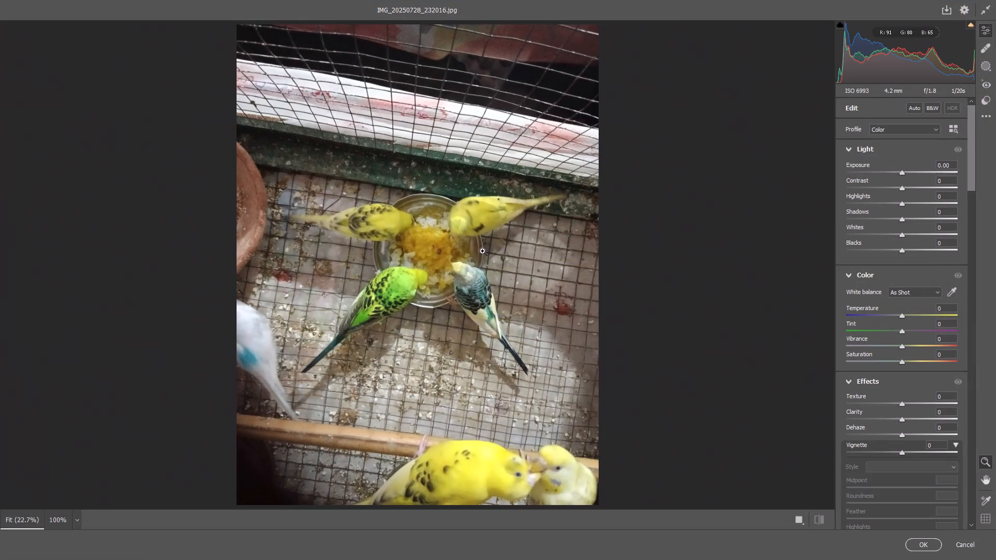
left_click(904, 174)
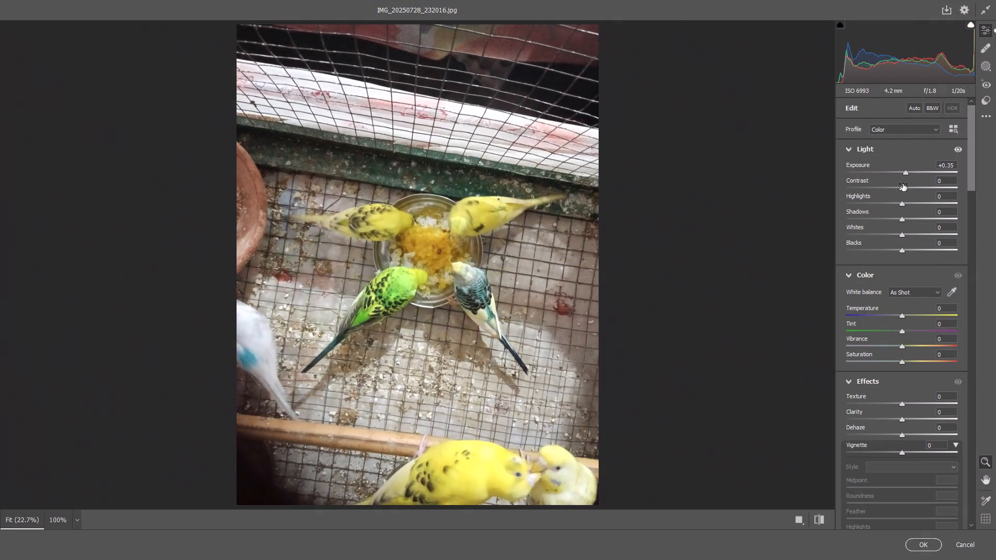
left_click_drag(906, 186, 912, 188)
left_click_drag(904, 206, 889, 207)
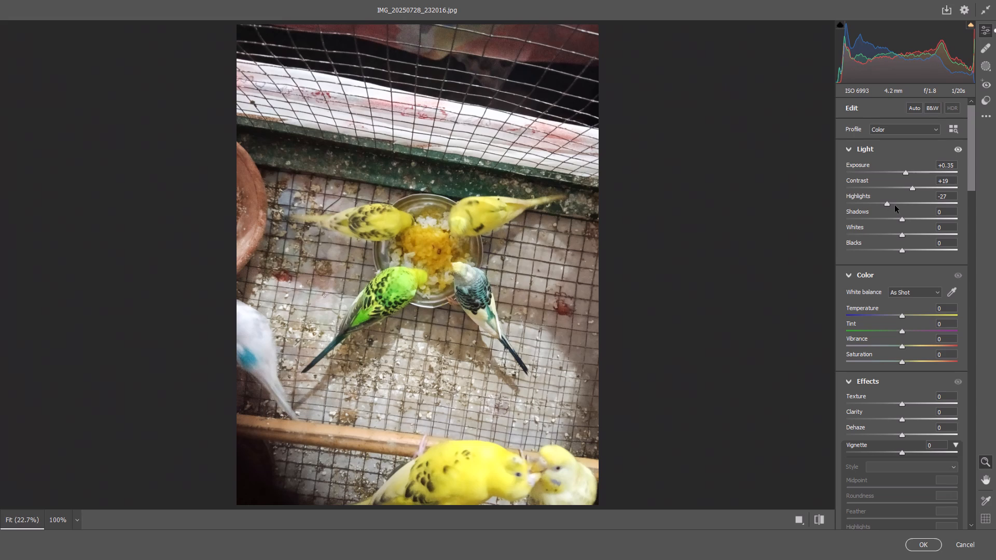
left_click_drag(903, 220, 911, 219)
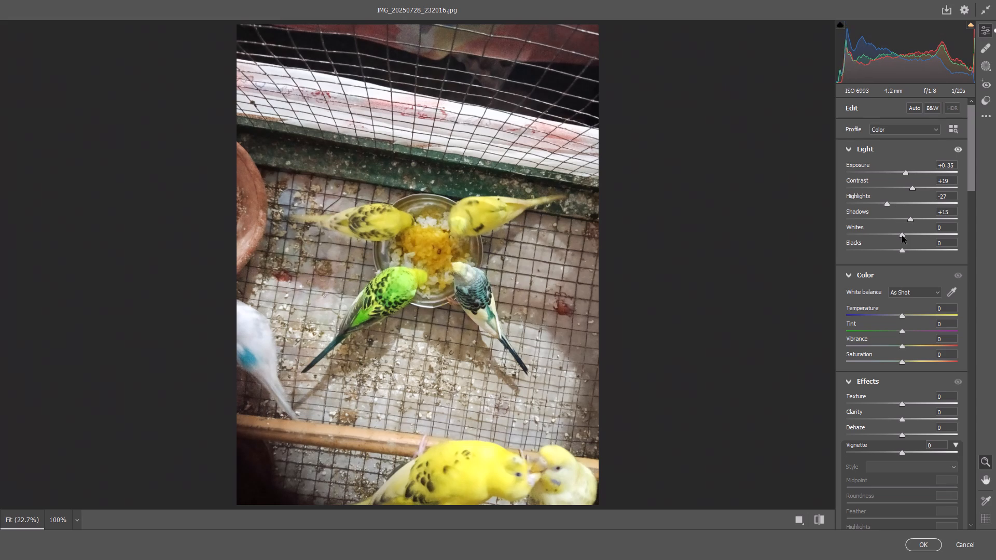
left_click_drag(902, 236, 888, 236)
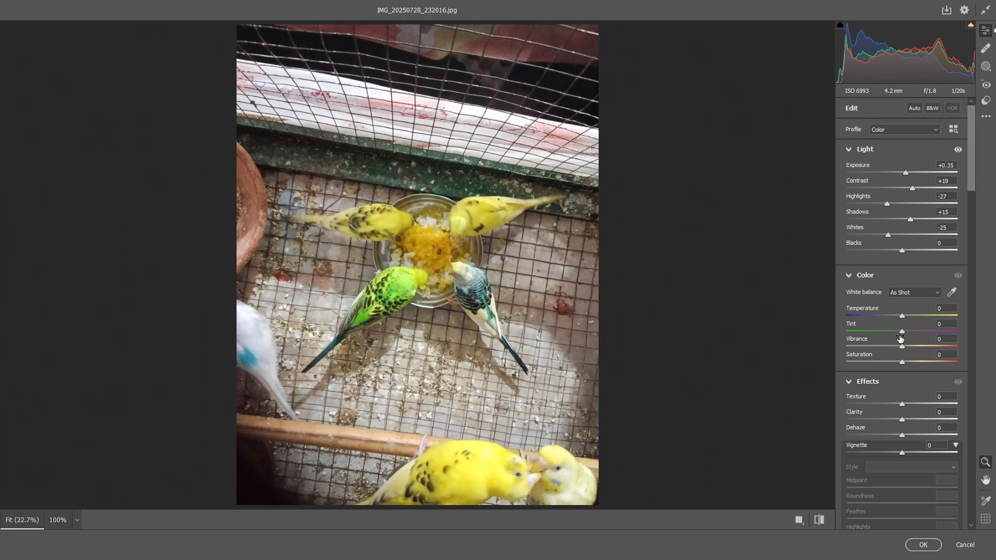
Raise the budgie photo's Vibrance to +12 and Saturation to +20.
left_click_drag(902, 348, 909, 348)
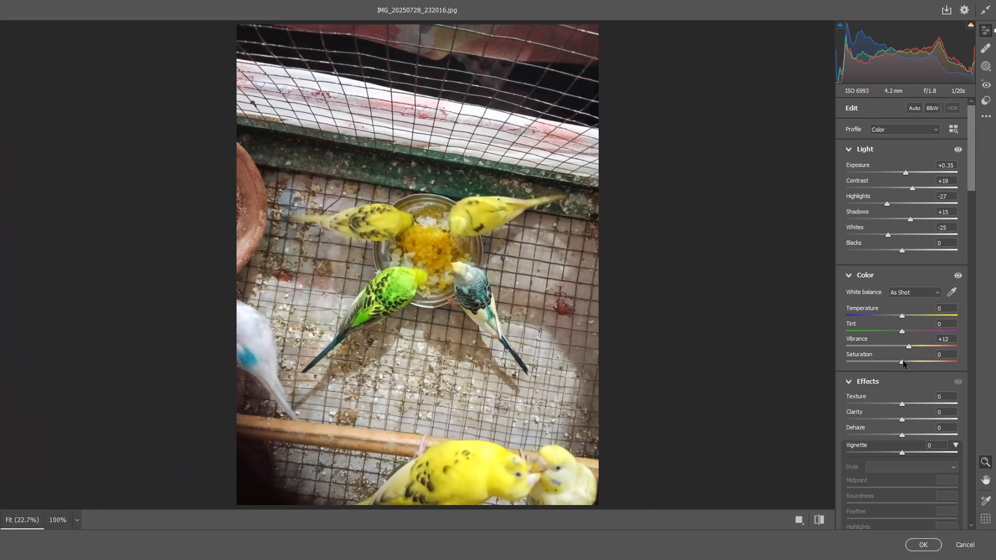
left_click_drag(904, 362, 915, 367)
Set the budgie photo's Texture effect to +11 and Dehaze to -4.
left_click_drag(904, 403, 910, 405)
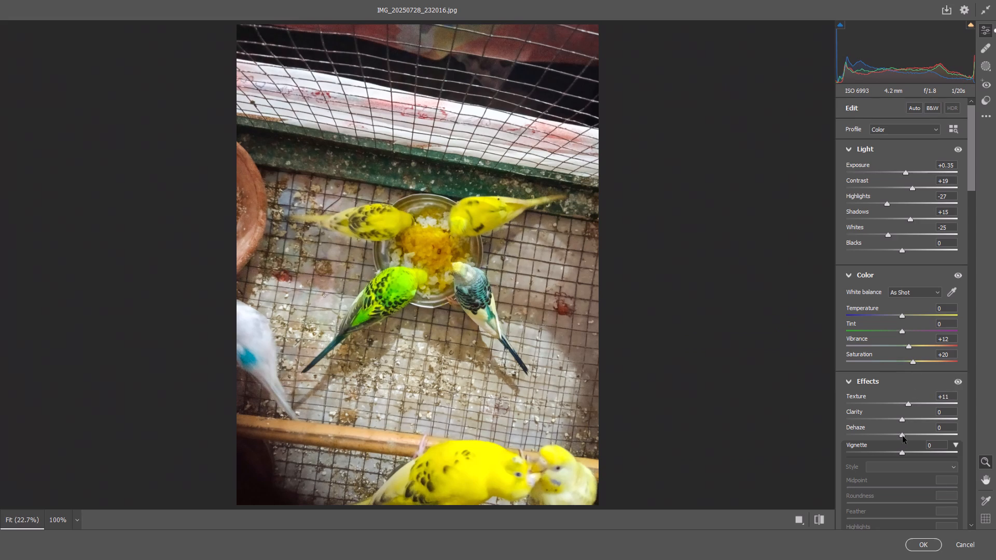
left_click(903, 436)
left_click_drag(902, 435, 903, 435)
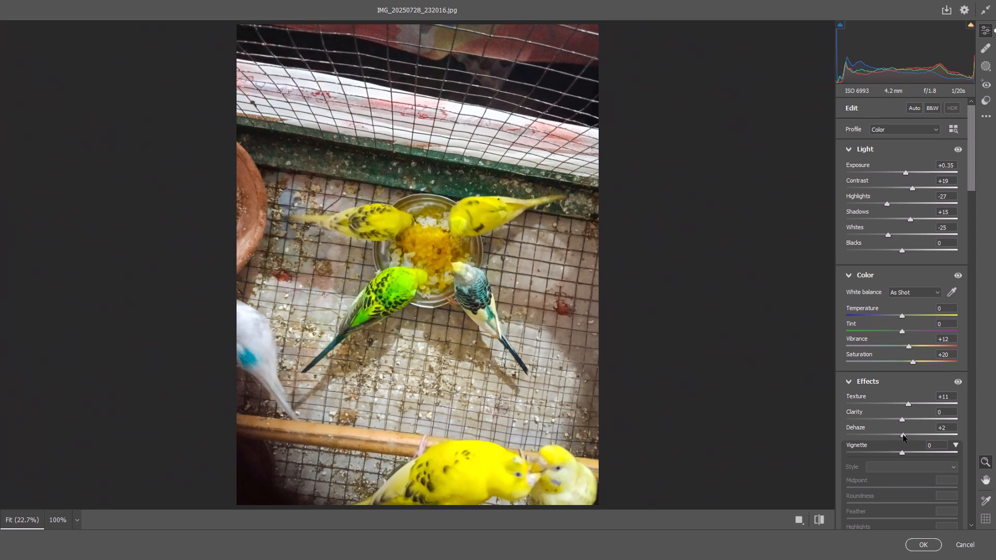
left_click_drag(903, 435, 896, 442)
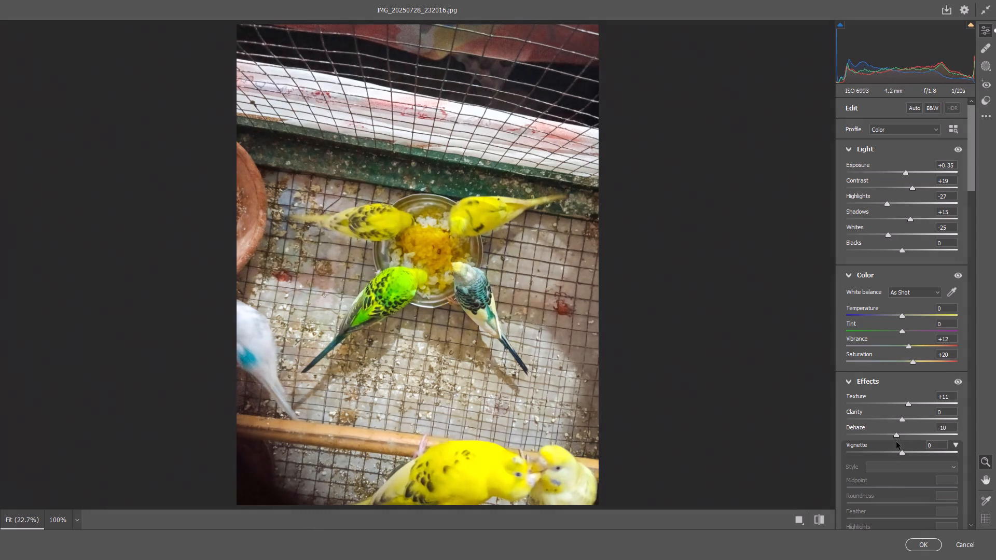
left_click_drag(896, 442, 900, 442)
Darken the bright end of the parametric curve with Highlights at -21 and Lights at about -16.
left_click_drag(971, 181, 972, 202)
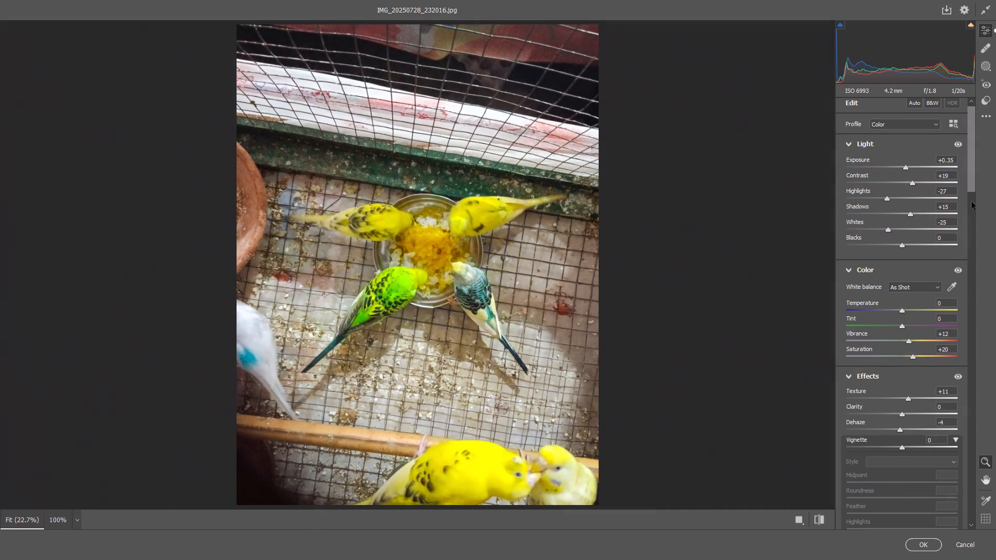
left_click_drag(972, 202, 974, 267)
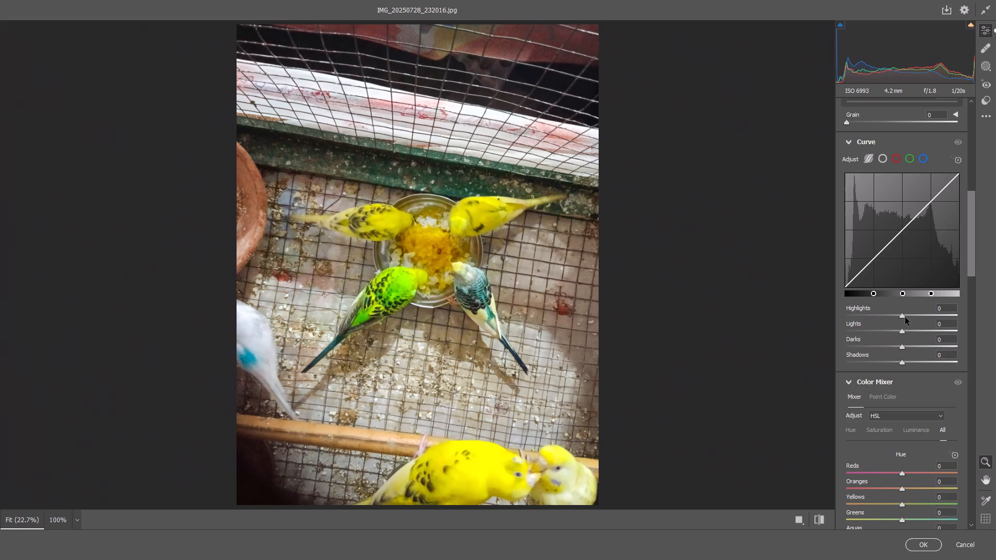
left_click_drag(905, 317, 893, 319)
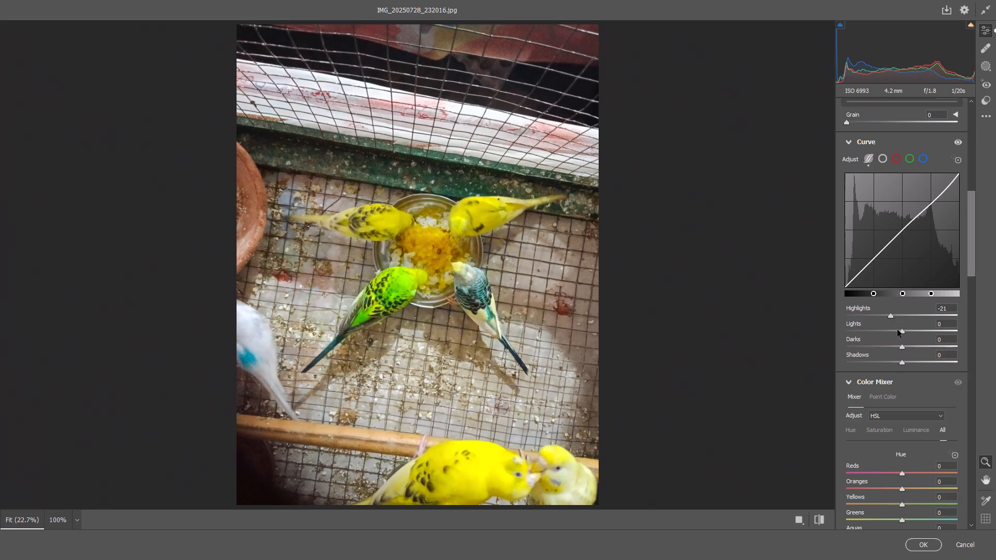
left_click_drag(902, 331, 892, 336)
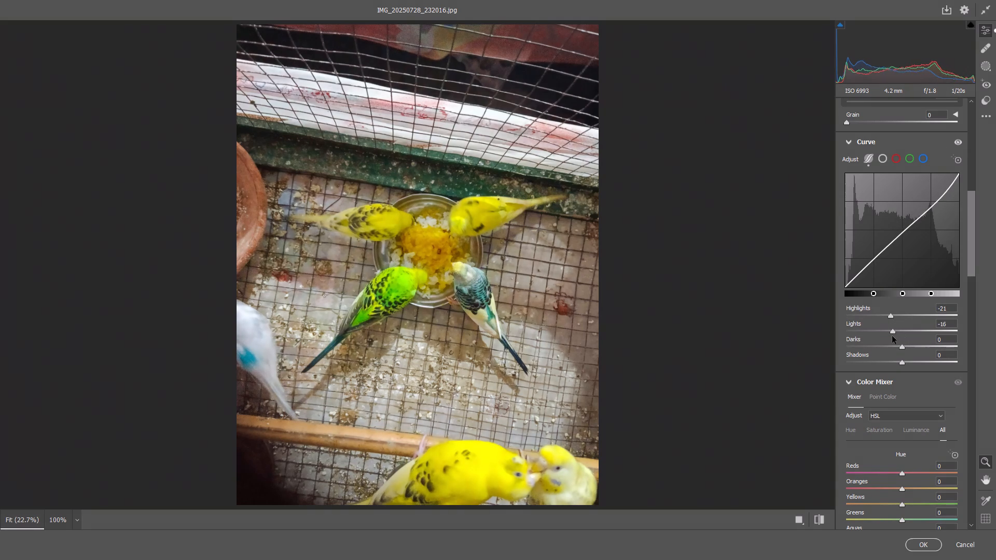
left_click_drag(892, 336, 891, 336)
right_click(891, 336)
Set the detail adjustments to Sharpening 23, Noise Reduction 16 and Color Noise Reduction 17.
left_click_drag(973, 255, 972, 312)
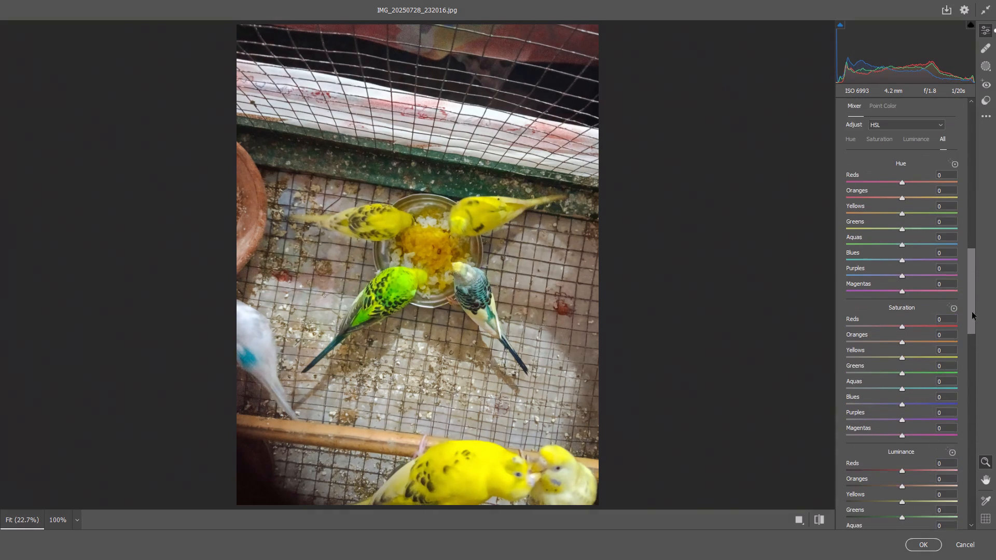
left_click_drag(972, 312, 973, 439)
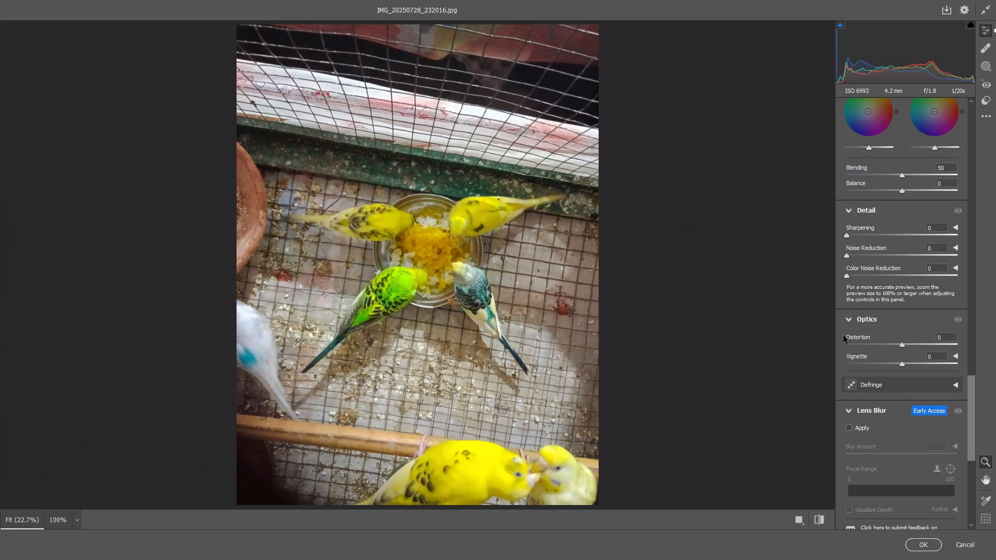
left_click_drag(859, 235, 863, 236)
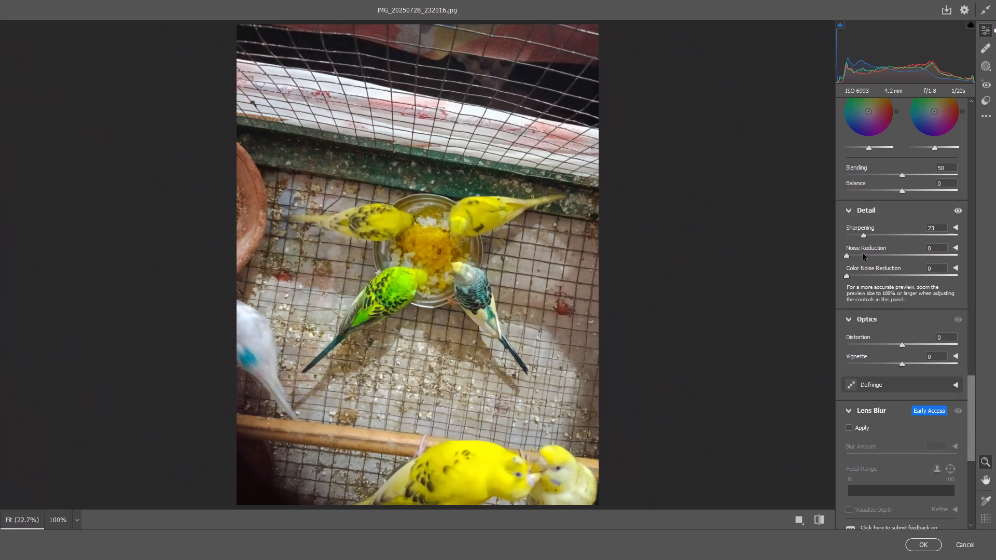
left_click(863, 254)
left_click(864, 274)
Apply the Artistic profile directly below Artistic 03 to the budgie photo and commit the Camera Raw changes.
left_click_drag(972, 405, 972, 463)
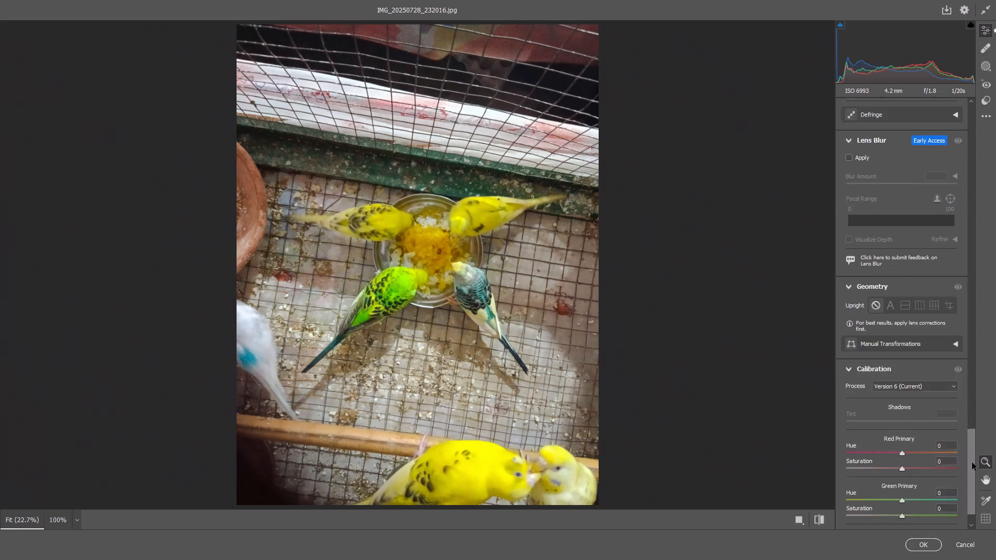
left_click_drag(972, 463, 976, 167)
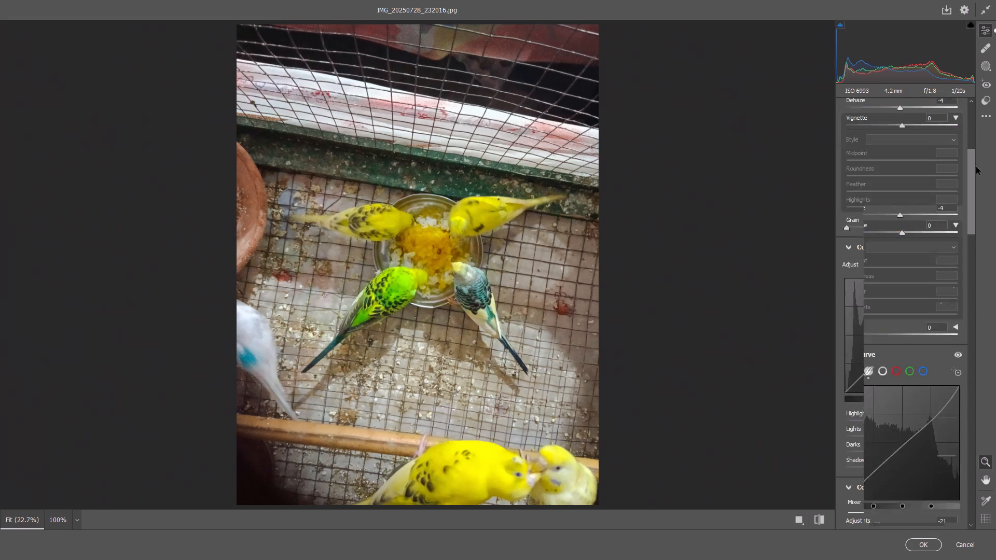
left_click_drag(976, 167, 980, 109)
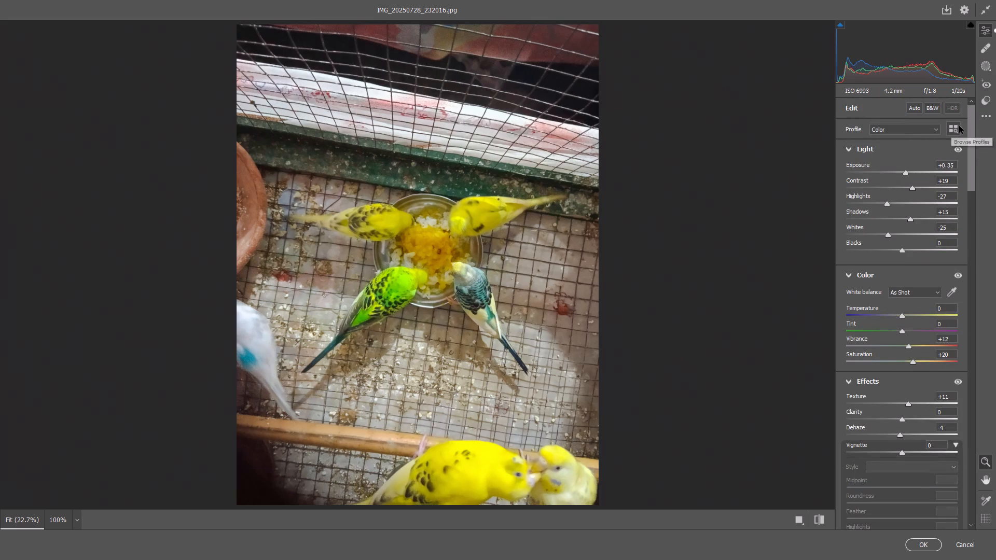
left_click(958, 129)
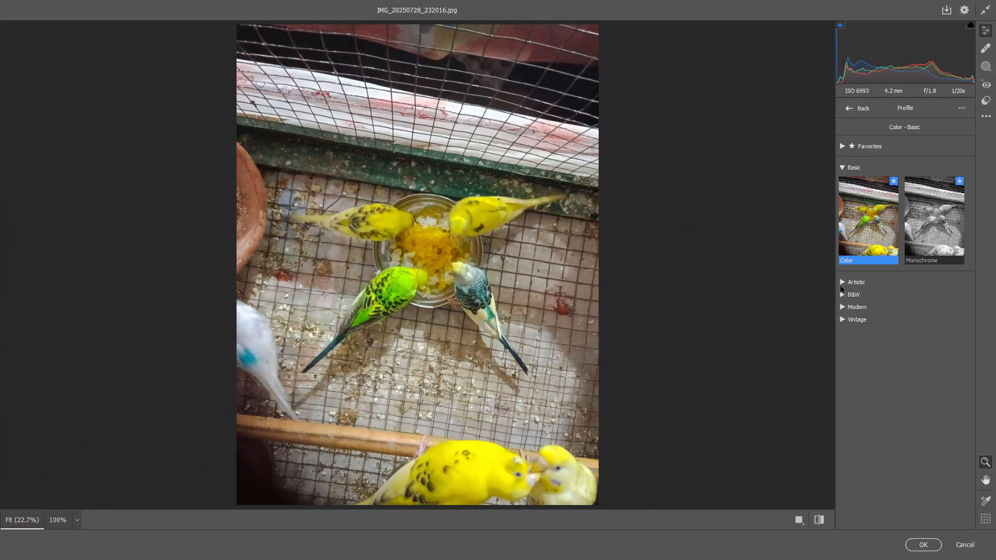
left_click(841, 283)
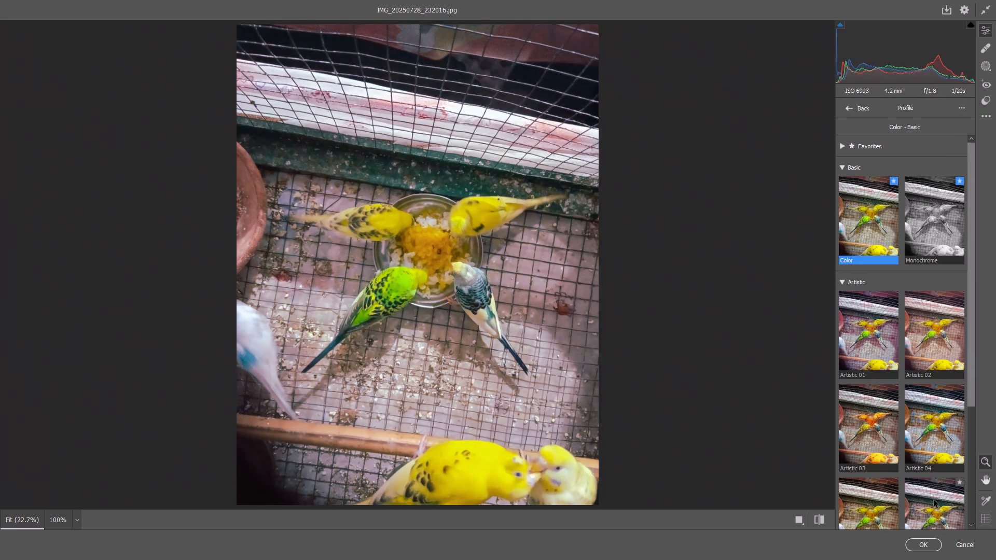
left_click(873, 505)
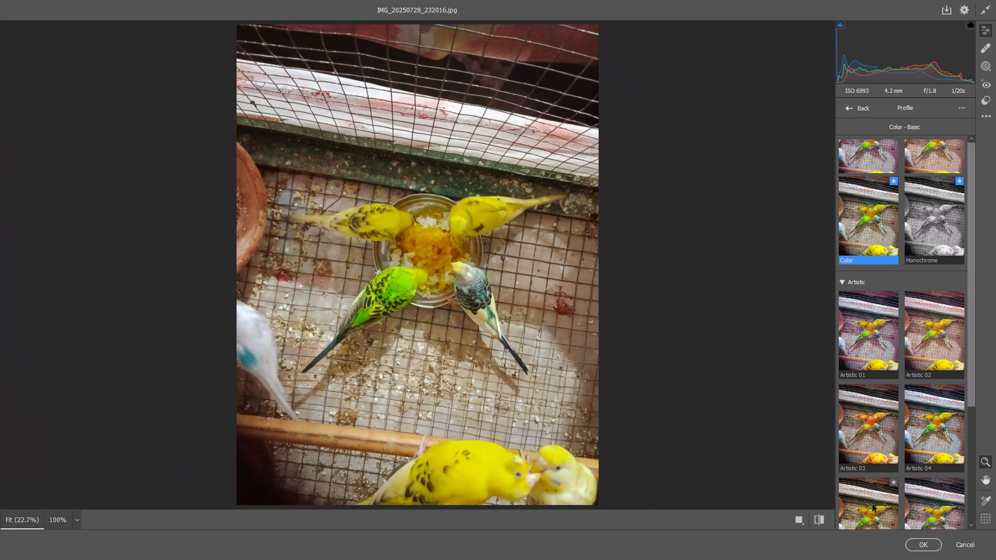
left_click(910, 547)
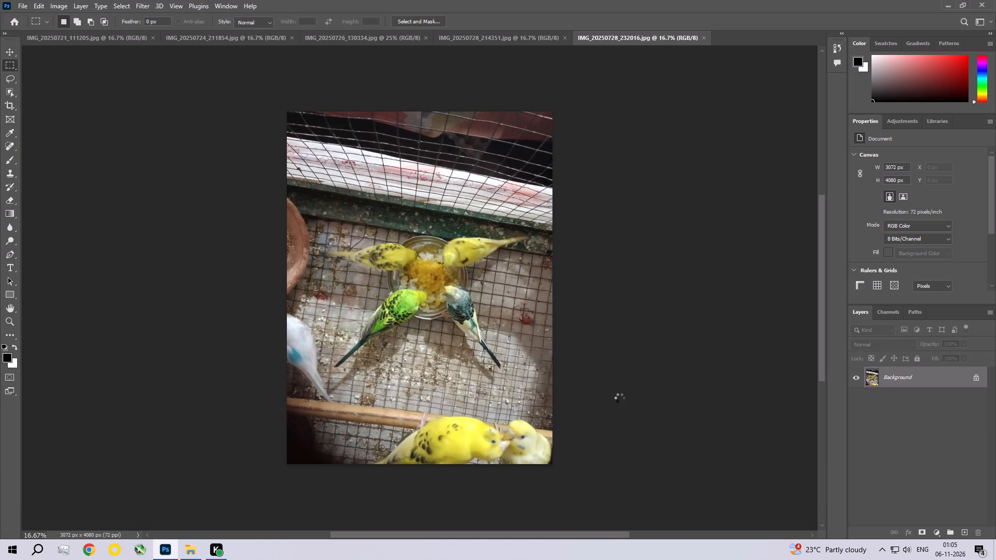
Apply an Exposure adjustment to the budgie photo with the offset set to 0.0100.
left_click(59, 6)
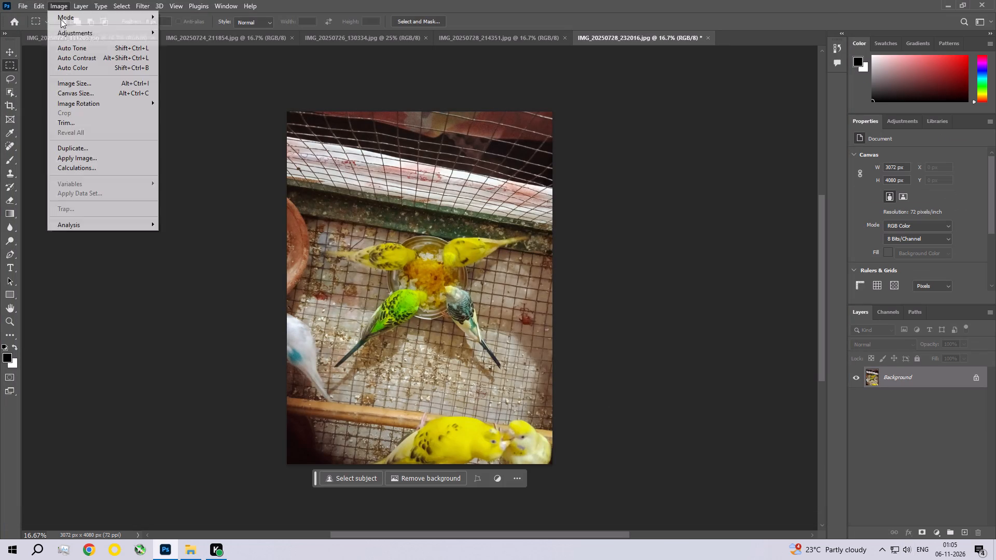
left_click(65, 32)
left_click(189, 64)
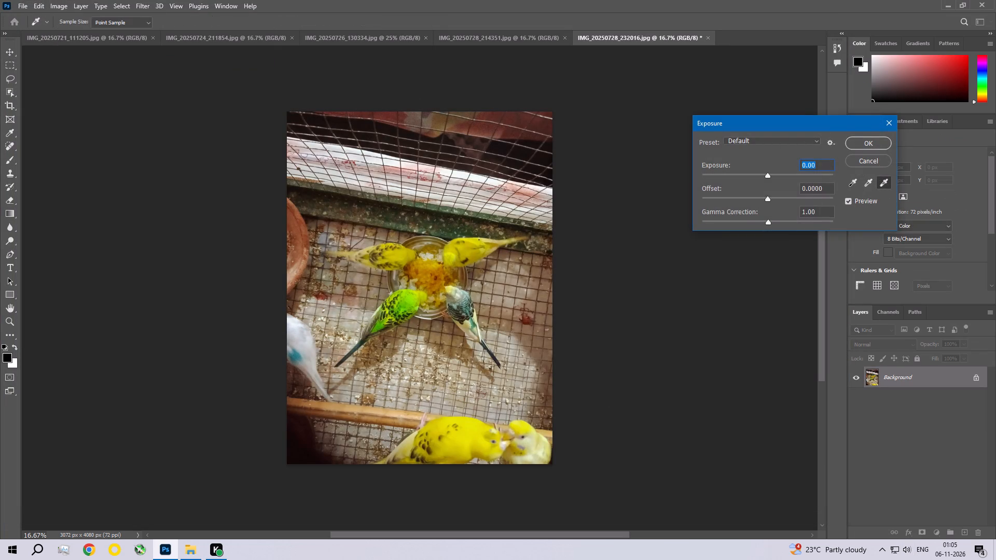
left_click(831, 189)
key("BackSpace")
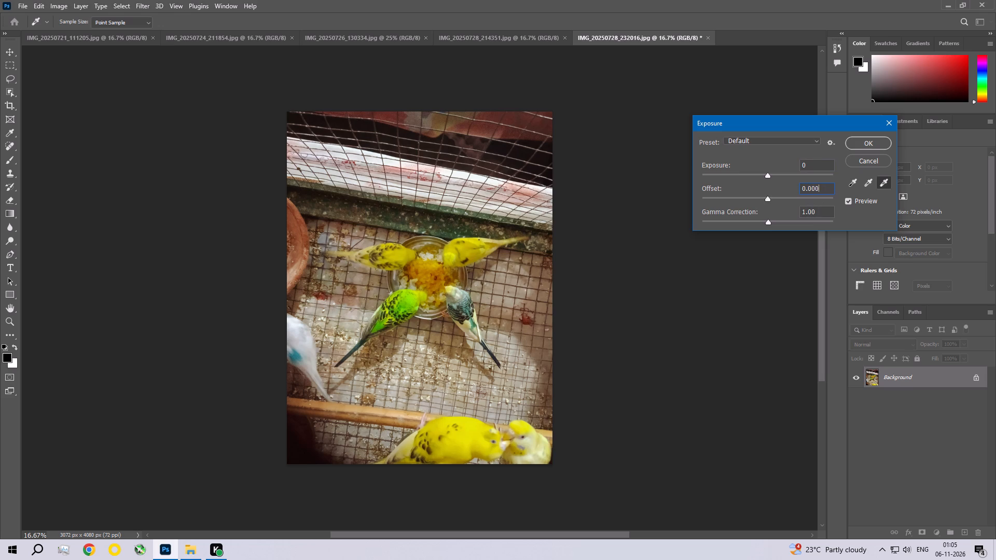
key("BackSpace")
key("BackSpace")
type("100")
key("Return")
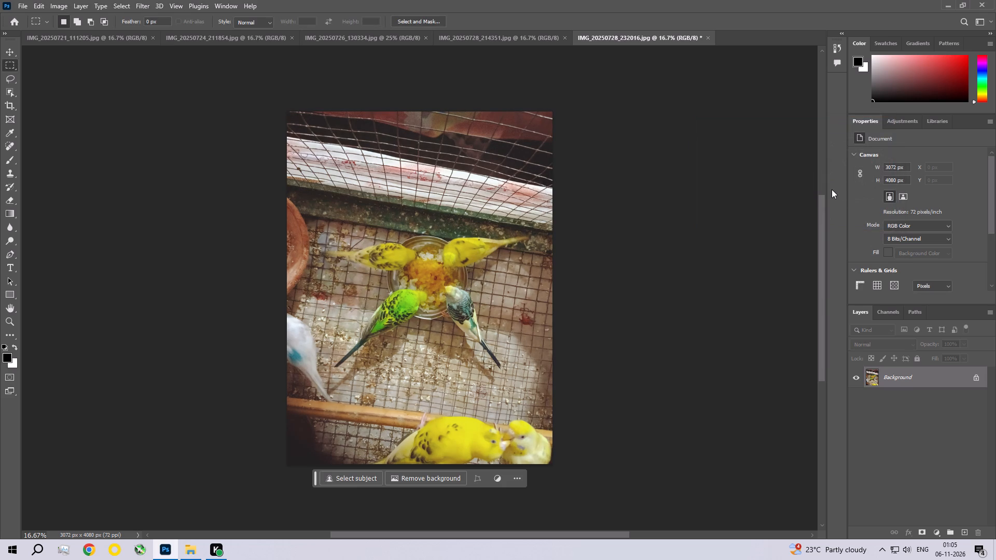
Save the edited budgie photo over its JPEG file and close it.
key("ctrl+s")
key("Return")
left_click(701, 37)
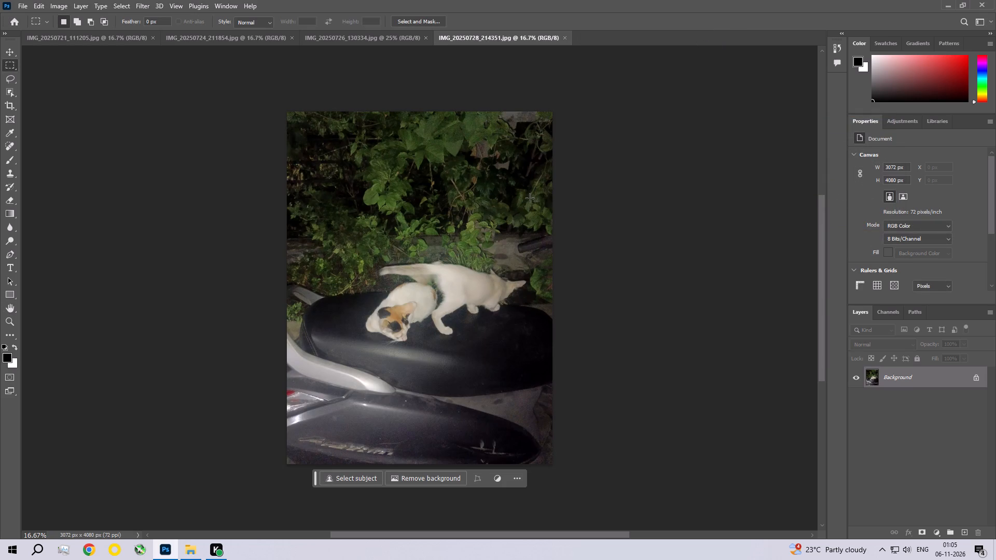
Open the cat photo in Camera Raw and set Exposure +0.30, Contrast +16, Highlights -21, Shadows +23 and Whites -14.
left_click(146, 4)
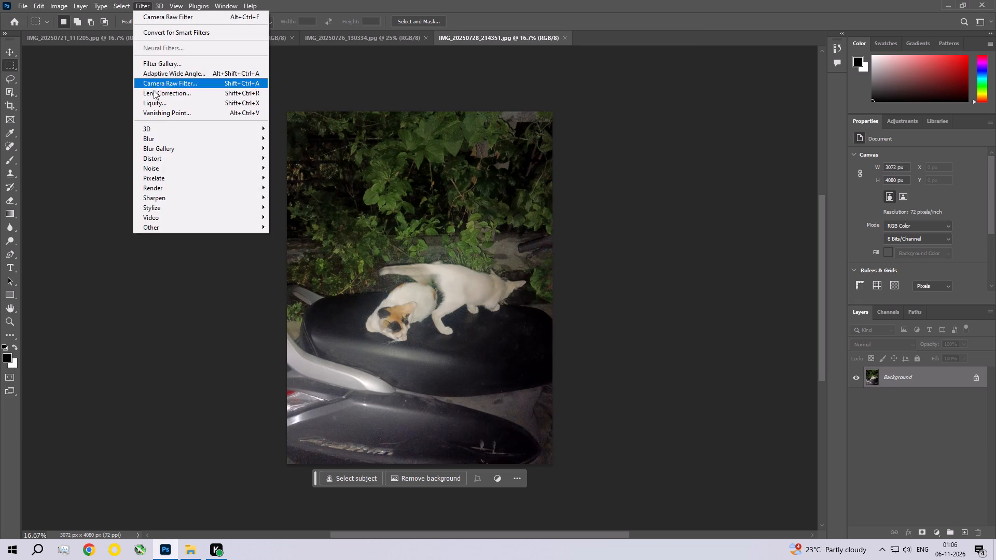
left_click(165, 85)
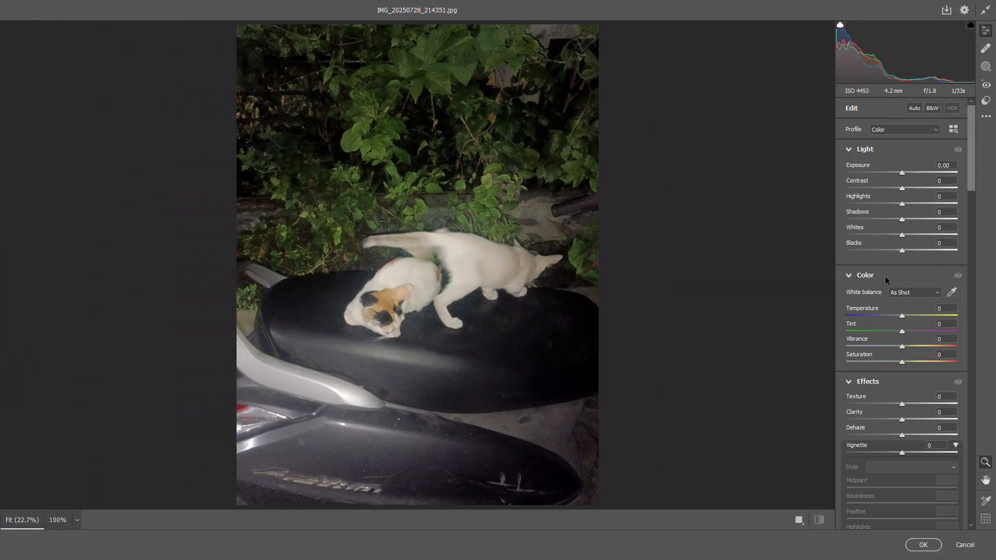
left_click_drag(903, 190, 911, 192)
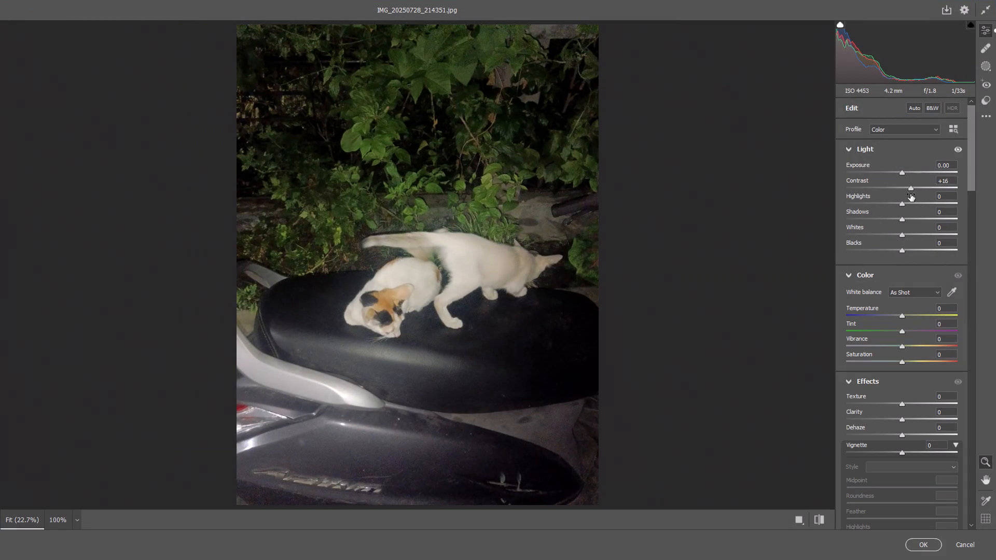
left_click_drag(903, 203, 891, 206)
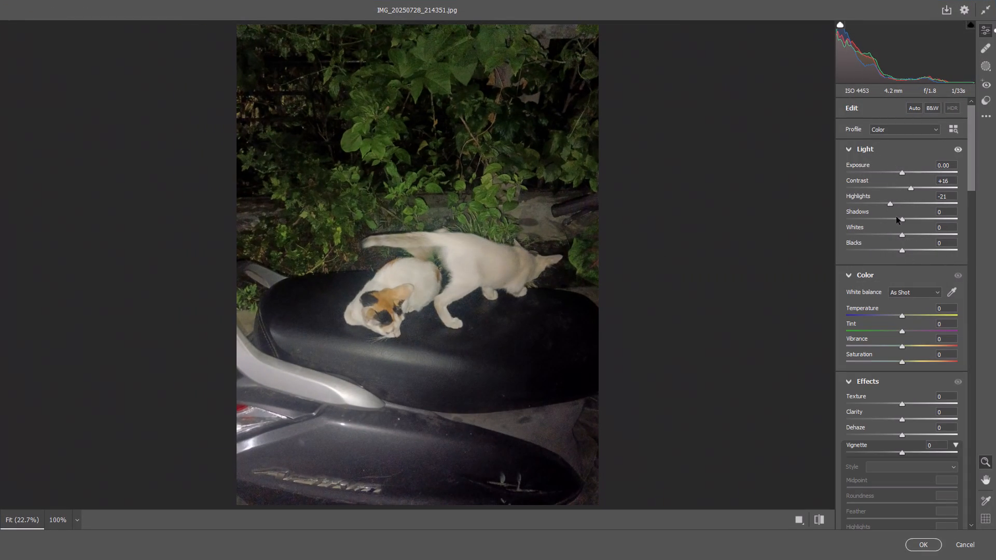
left_click_drag(899, 218, 912, 220)
left_click_drag(902, 234, 901, 234)
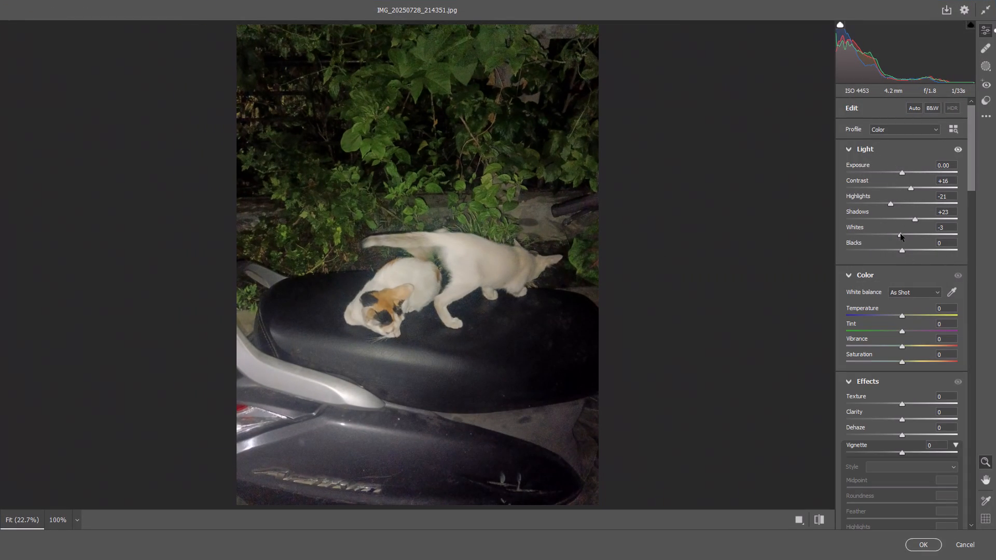
left_click_drag(901, 234, 894, 234)
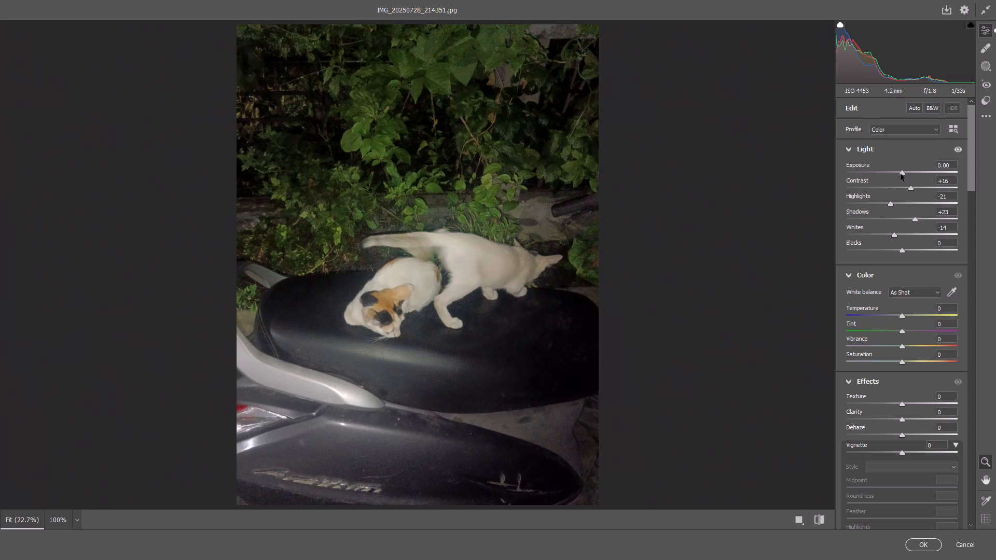
left_click(901, 174)
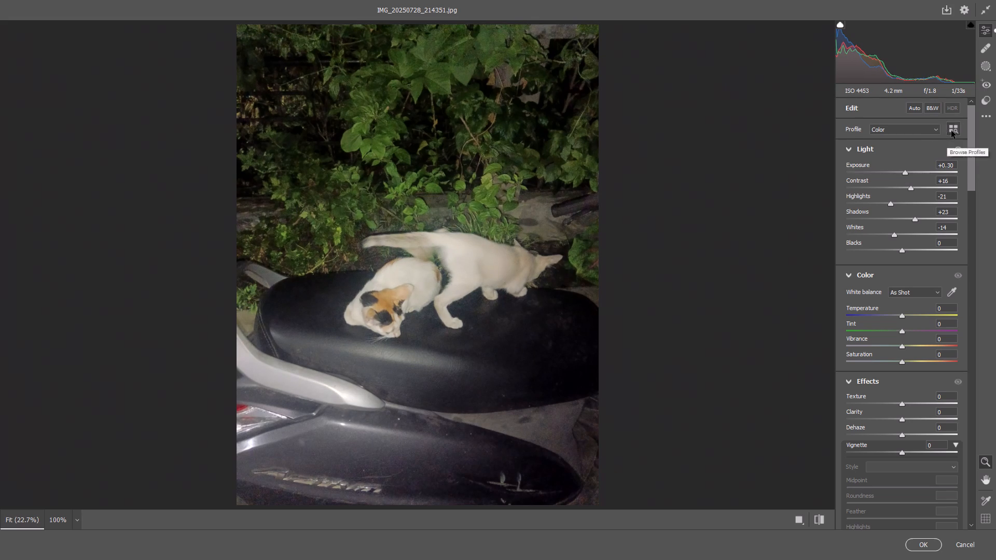
Try the Artistic 03 profile on the cat photo, settle on Modern 06 and commit the Camera Raw changes.
left_click(951, 131)
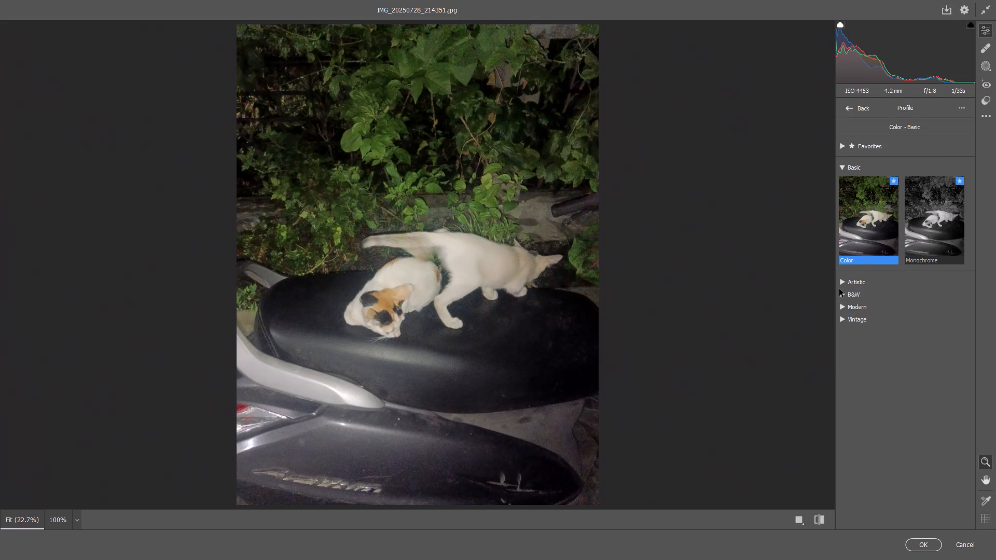
left_click(843, 281)
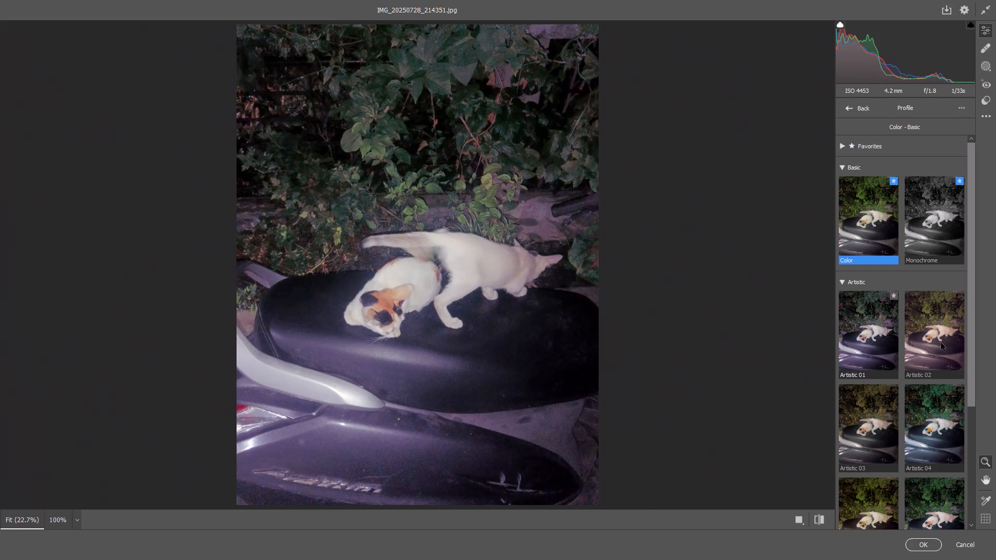
left_click(856, 428)
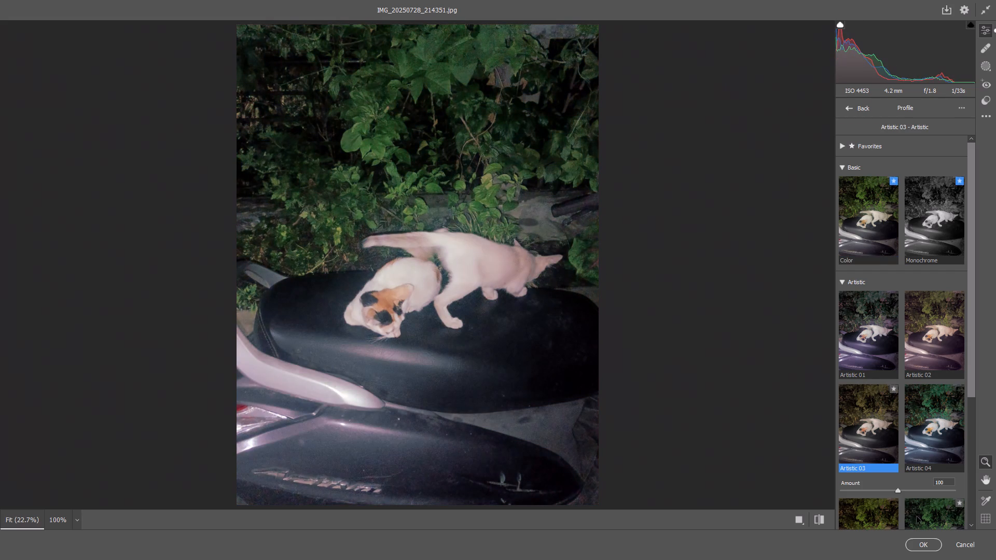
scroll(869, 424, "down", 4)
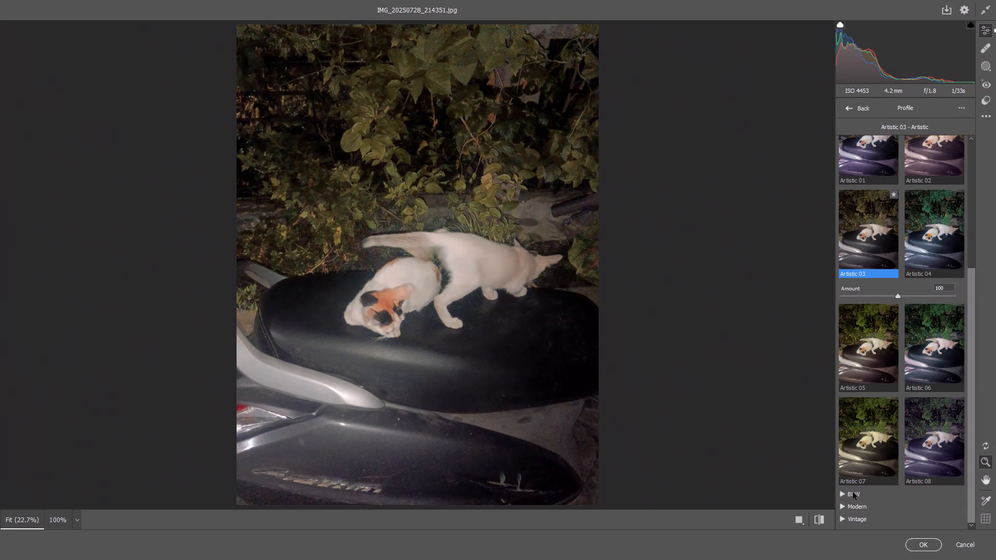
left_click(840, 506)
scroll(851, 493, "down", 1)
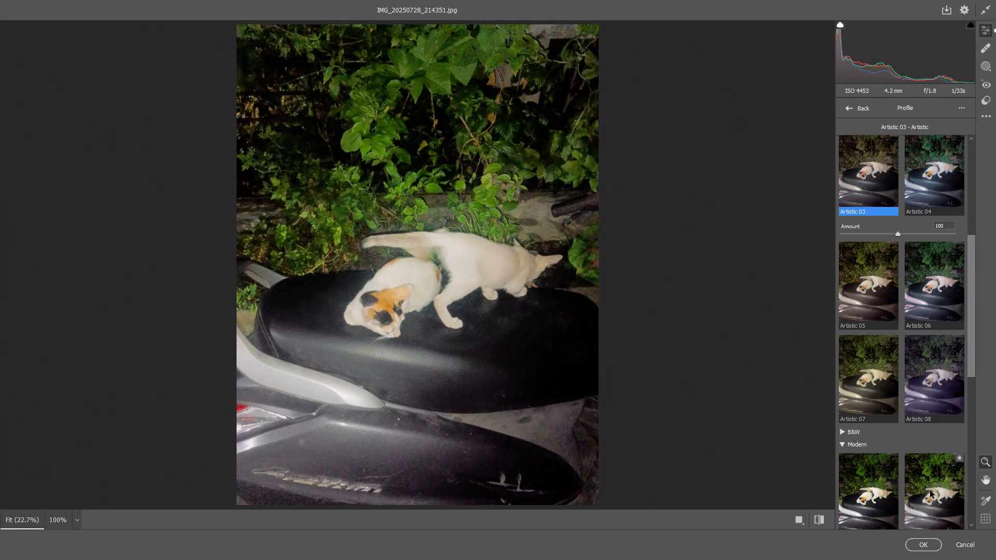
scroll(930, 491, "down", 3)
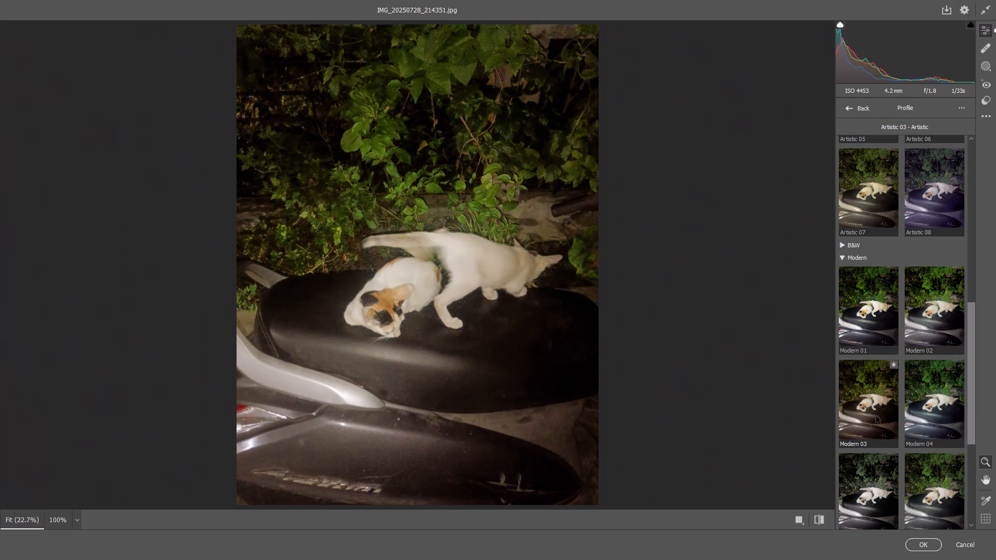
left_click(924, 468)
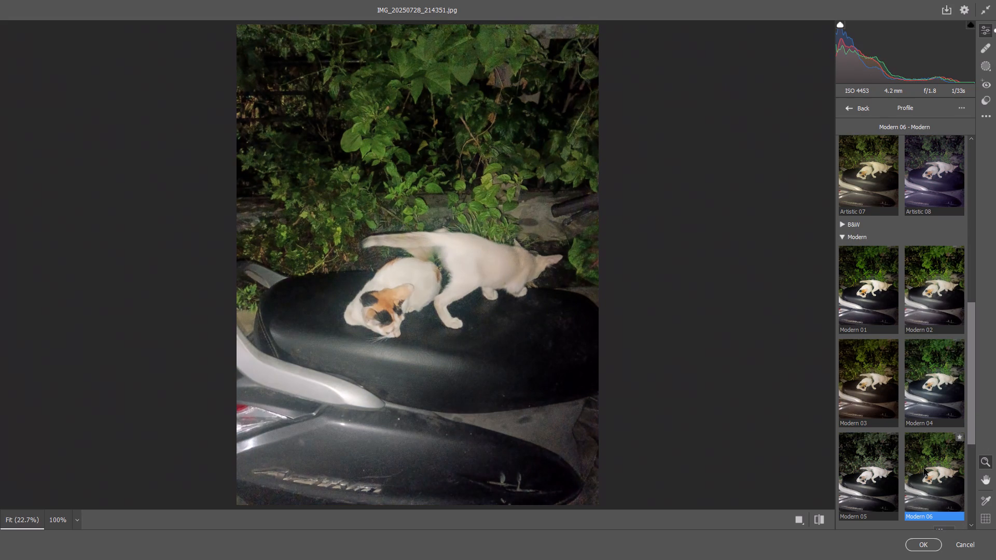
left_click(919, 543)
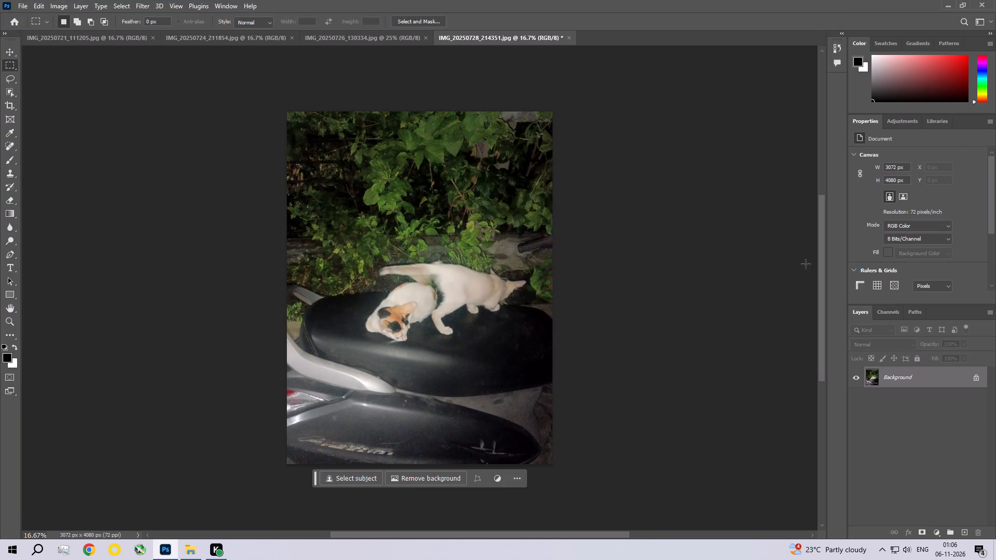
Start a second Camera Raw pass on the cat photo with Contrast +15, Highlights -16 and Shadows +12.
left_click(138, 10)
left_click(160, 82)
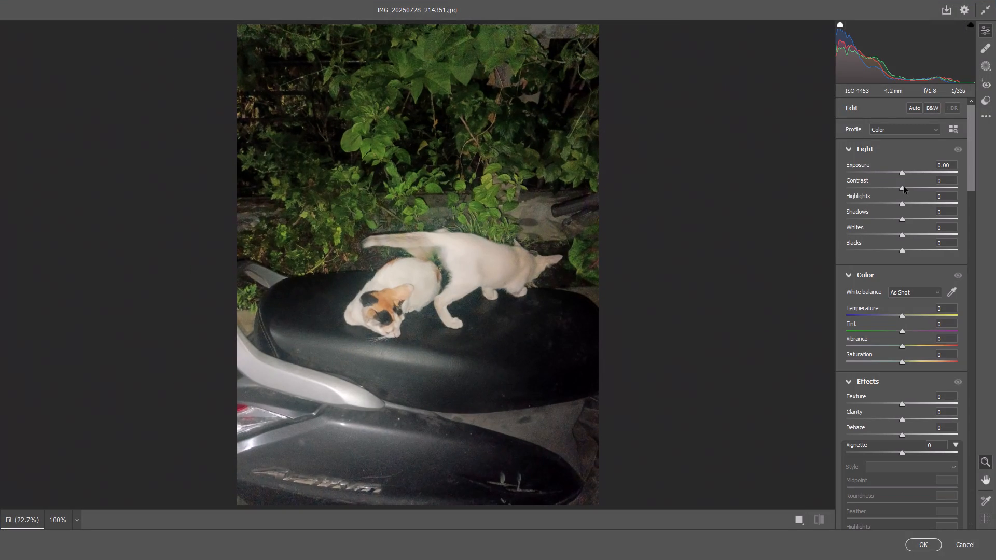
left_click_drag(904, 187, 912, 185)
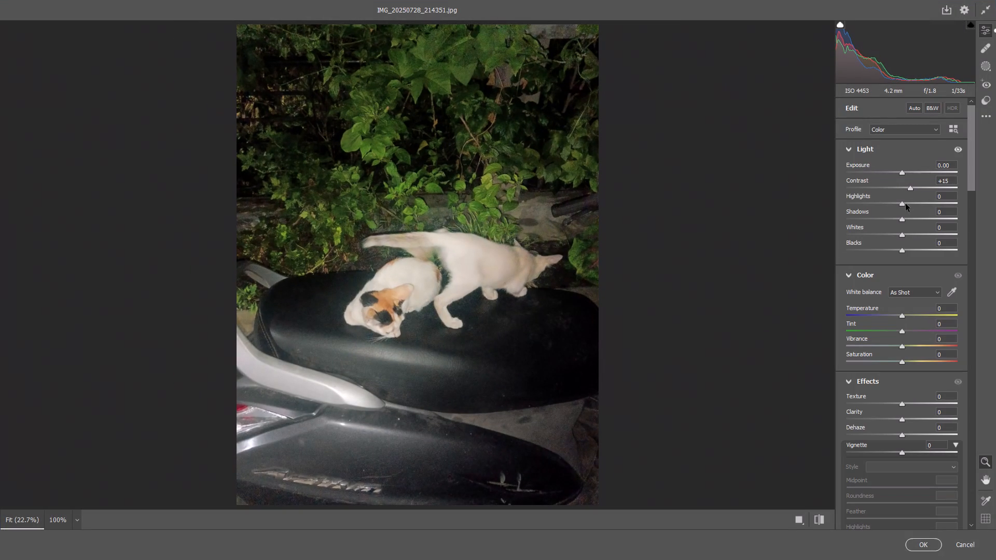
left_click_drag(902, 204, 893, 206)
left_click_drag(903, 219, 909, 220)
Raise the cat photo's Vibrance to +10 and Saturation to +12.
left_click_drag(970, 166, 968, 196)
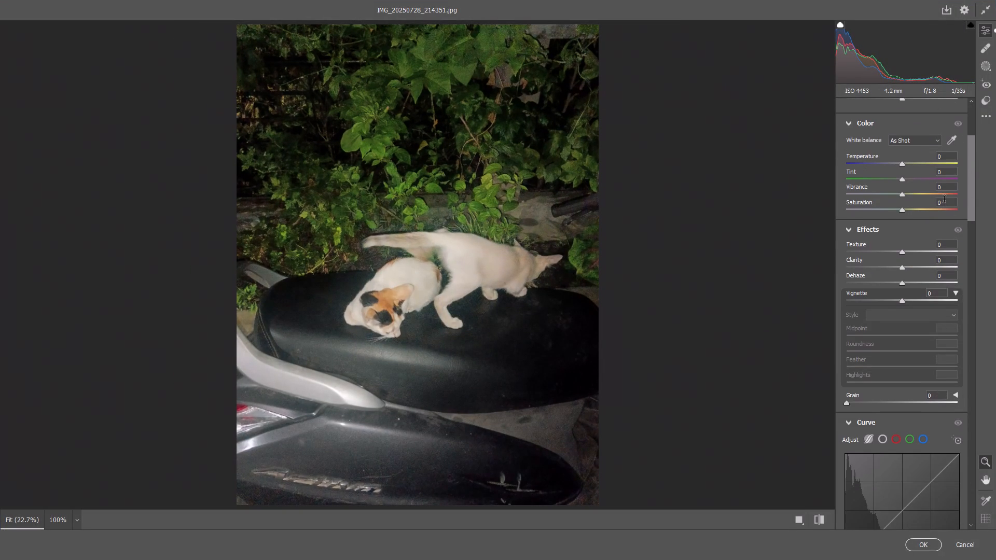
left_click_drag(900, 194, 904, 195)
left_click_drag(904, 195, 906, 195)
left_click_drag(901, 211, 907, 212)
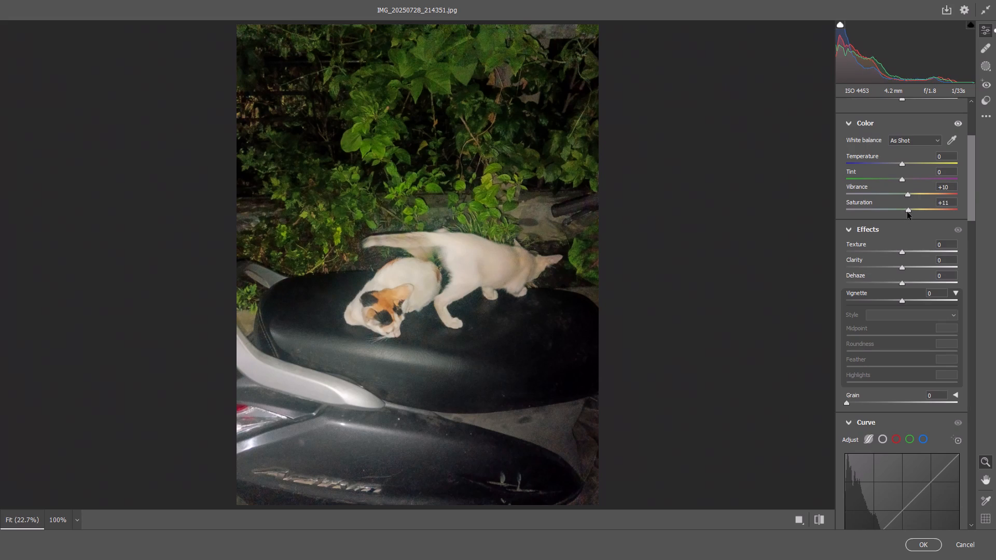
left_click_drag(907, 212, 908, 212)
Lower the Highlights and Lights of the parametric tone curve slightly.
left_click_drag(970, 189, 973, 208)
left_click_drag(969, 180, 972, 205)
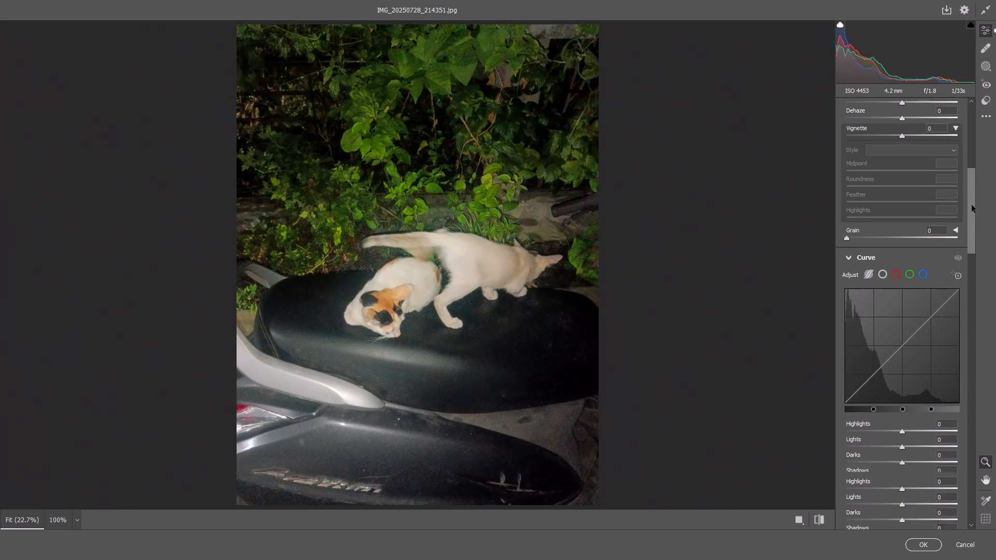
left_click_drag(972, 205, 972, 209)
left_click_drag(902, 348, 893, 350)
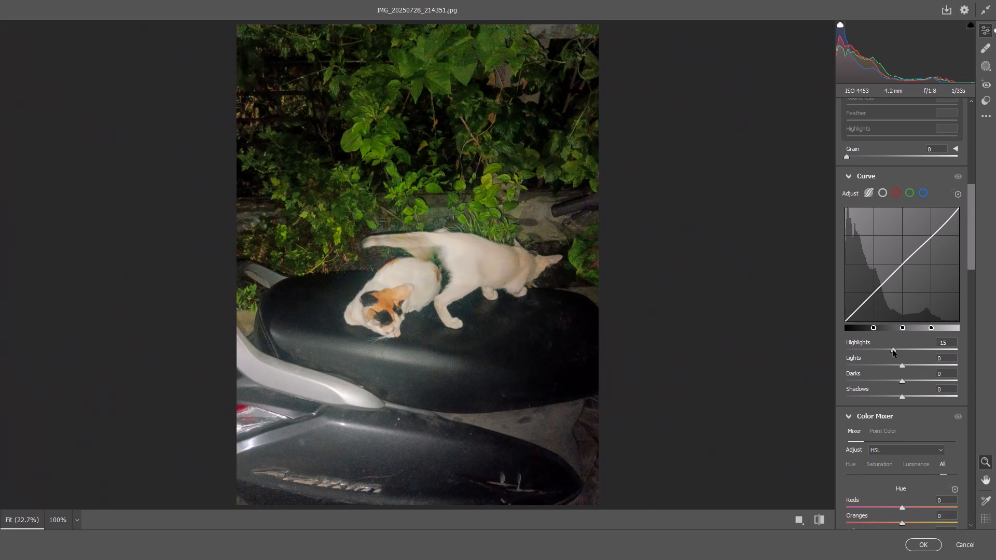
left_click_drag(893, 350, 890, 350)
left_click_drag(903, 367, 894, 366)
Set the detail adjustments to Sharpening 34, Noise Reduction 24 and Color Noise Reduction 23.
left_click_drag(968, 231, 974, 289)
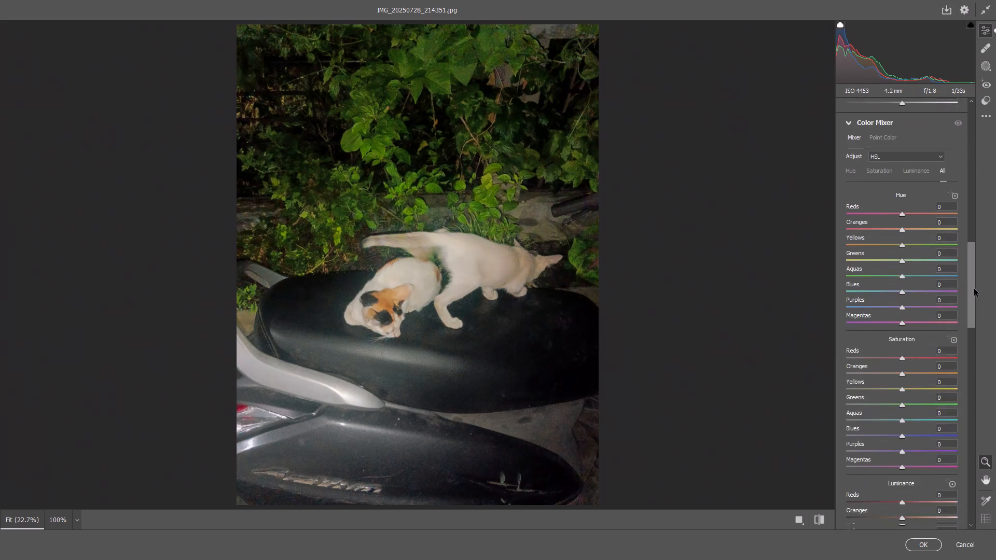
left_click_drag(974, 289, 957, 362)
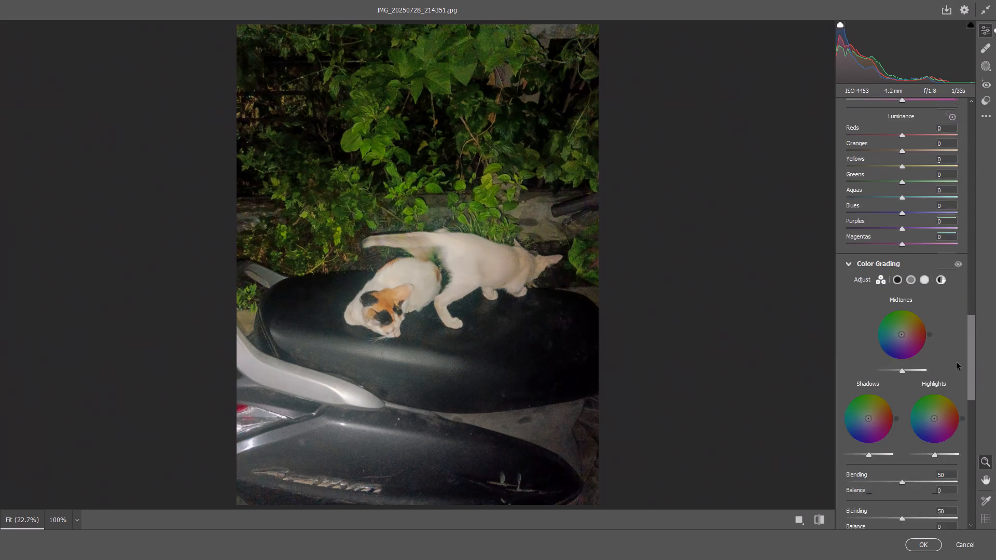
left_click_drag(957, 362, 956, 409)
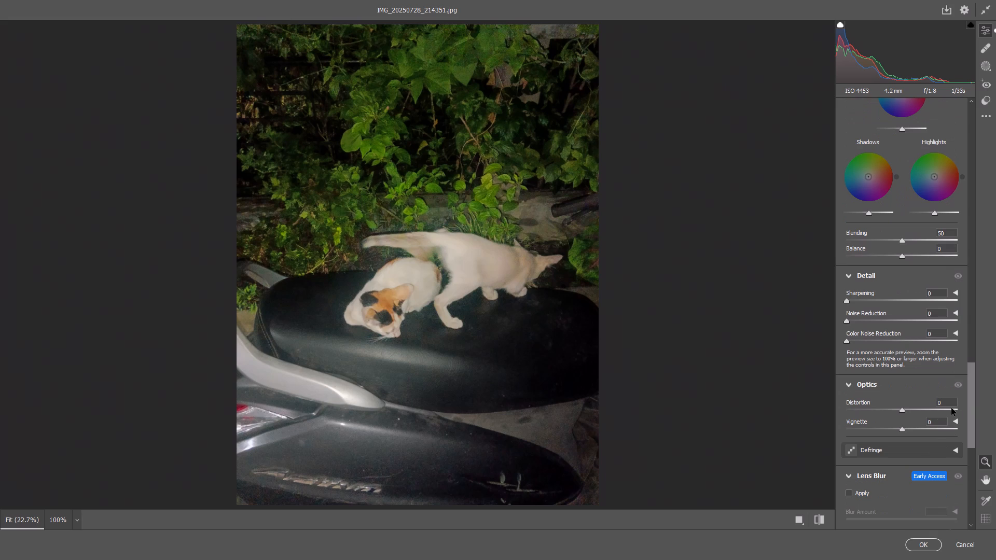
left_click_drag(861, 299, 868, 300)
left_click_drag(859, 320, 866, 321)
left_click_drag(865, 341, 872, 344)
left_click_drag(868, 319, 875, 320)
left_click(868, 302)
Raise the cat photo's Exposure to +0.20 in the light adjustments.
left_click_drag(972, 382, 972, 443)
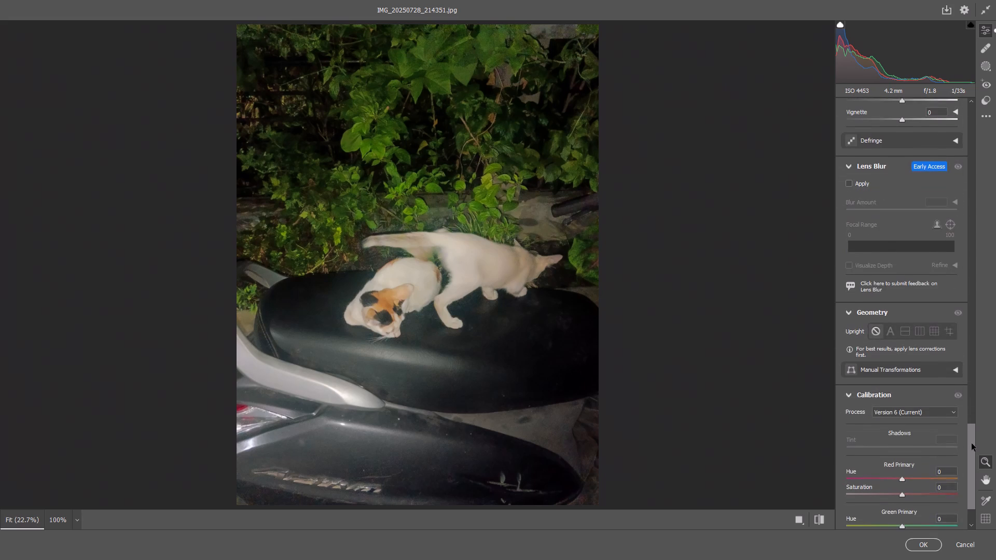
left_click_drag(972, 443, 974, 370)
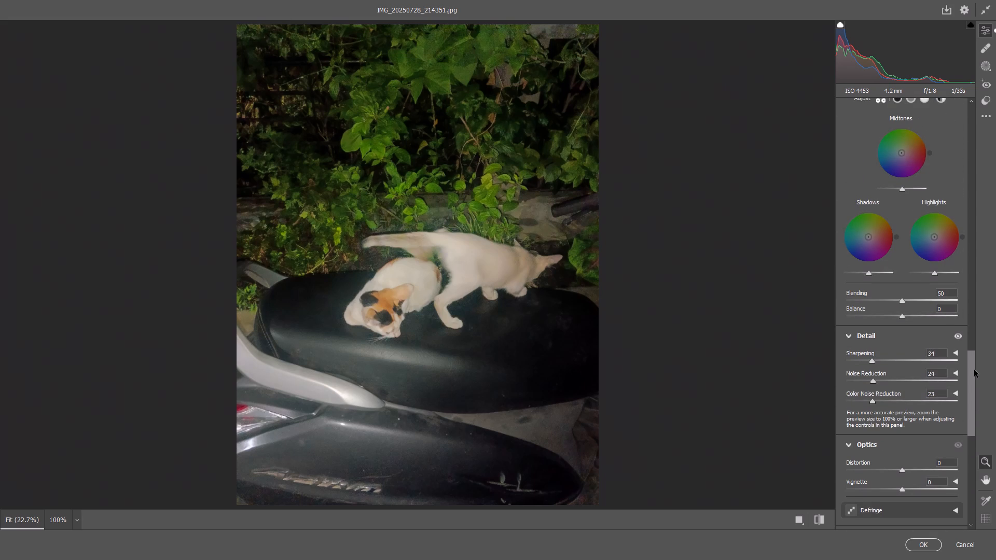
left_click_drag(974, 370, 974, 281)
left_click_drag(970, 302, 977, 222)
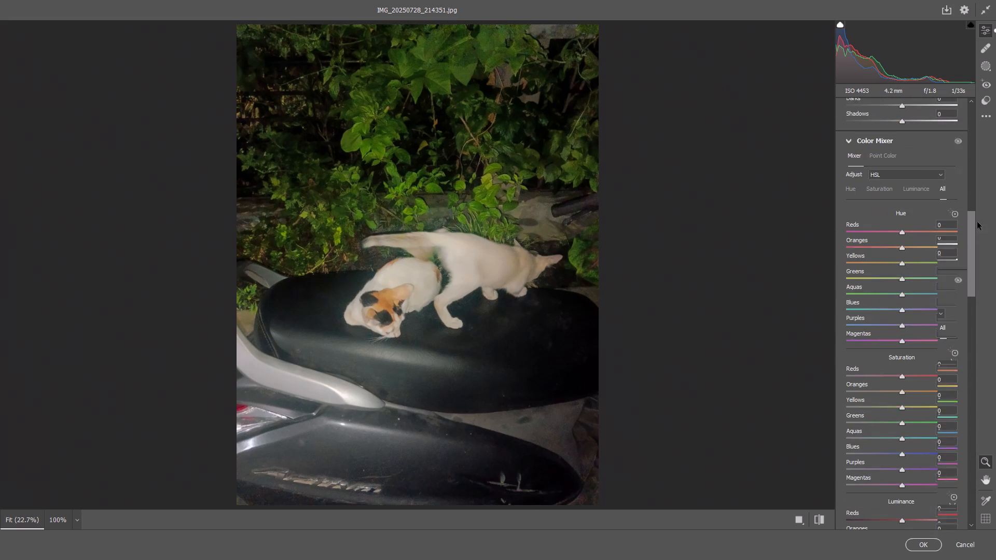
left_click_drag(977, 222, 985, 116)
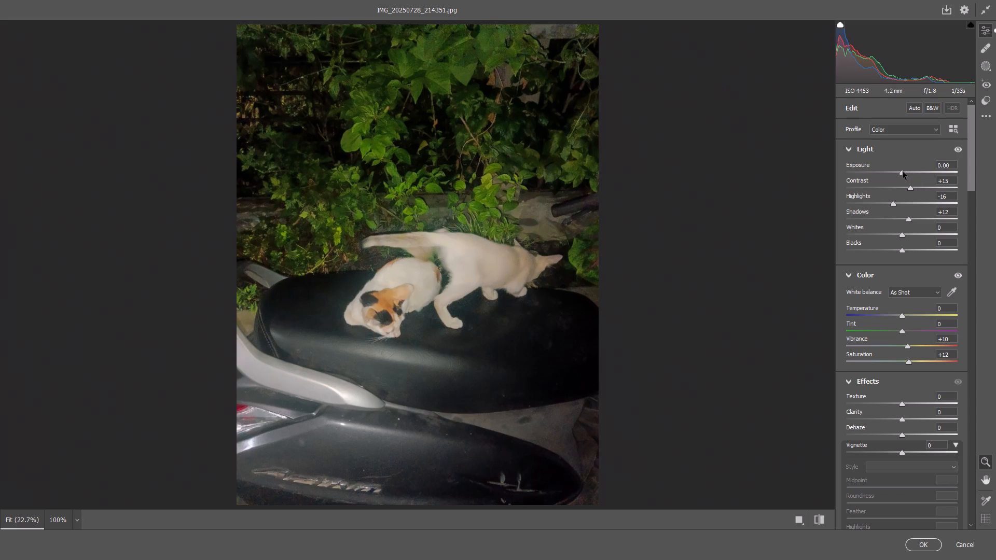
left_click(903, 172)
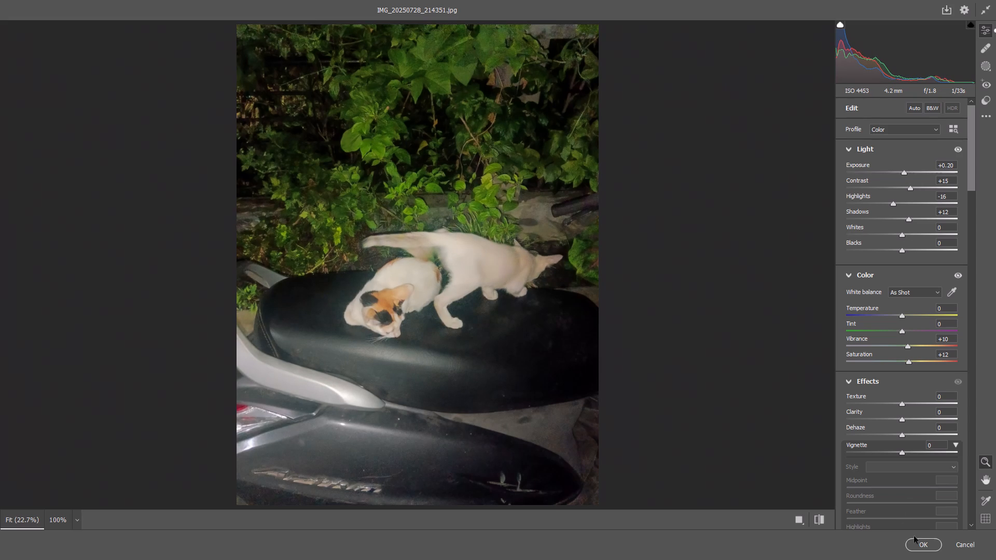
Set the effects adjustments to Texture +12, Clarity +10 and Dehaze +29.
left_click_drag(904, 404, 911, 405)
left_click_drag(904, 420, 910, 420)
left_click_drag(905, 435, 920, 436)
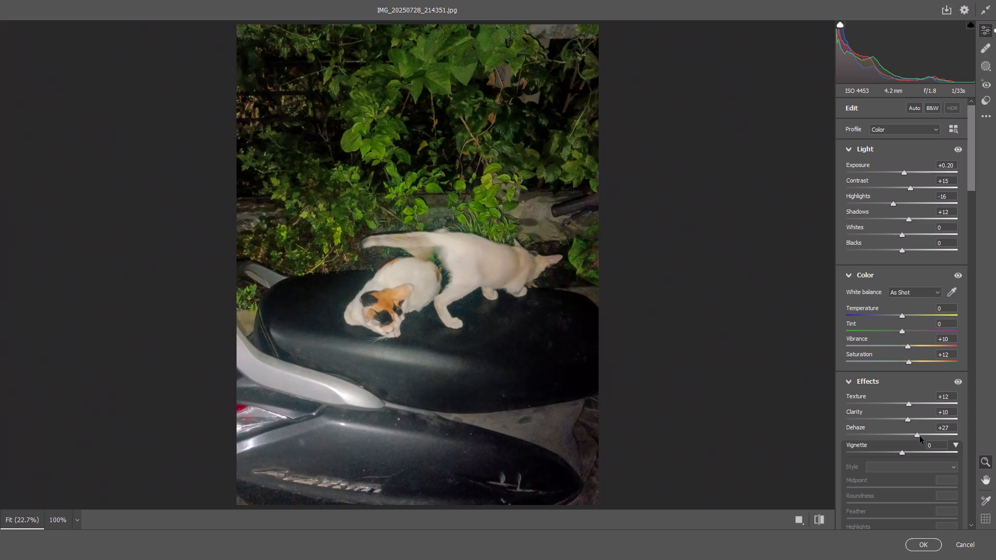
left_click_drag(920, 436, 921, 437)
Reduce the cat photo's Dehaze to +24 and apply the Camera Raw adjustments.
left_click(919, 435)
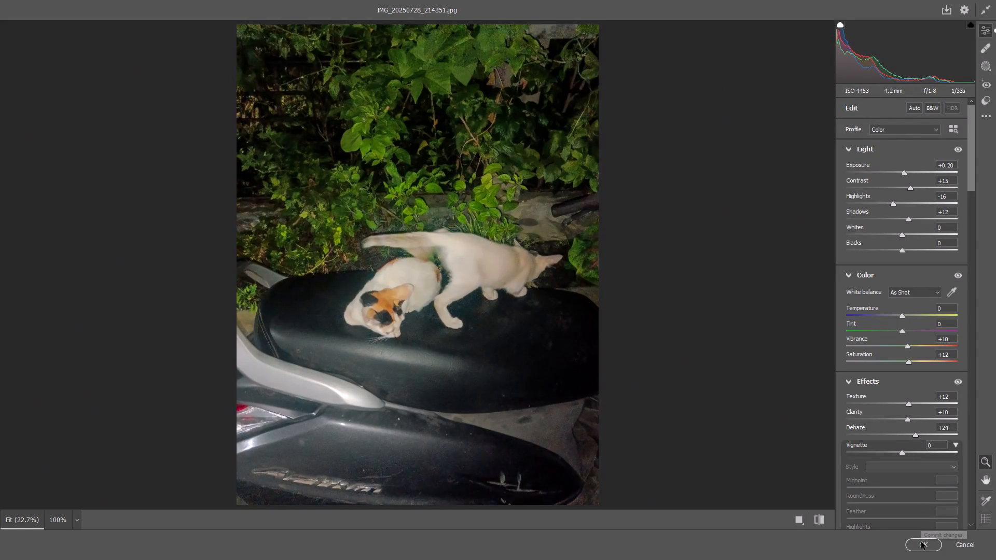
left_click(922, 542)
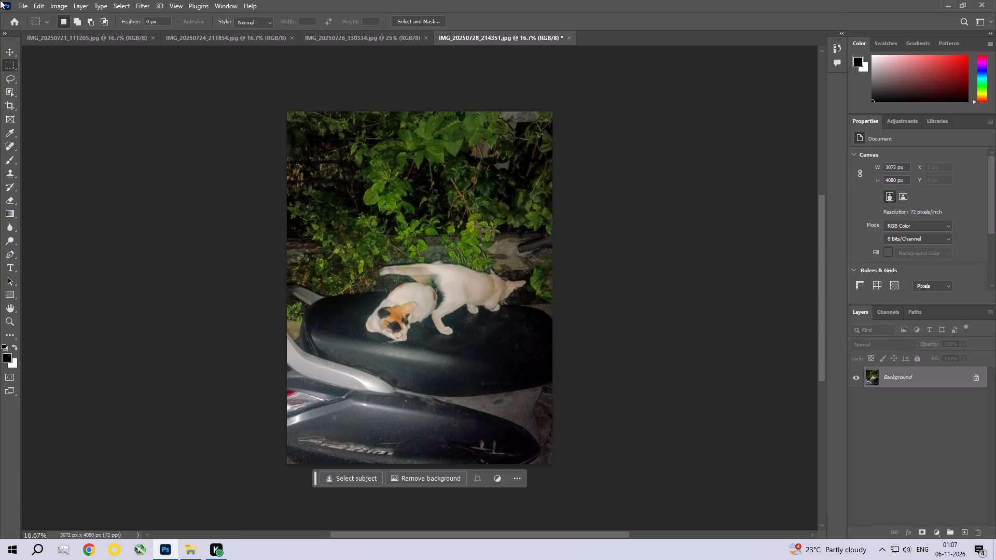
Apply an Exposure adjustment to the cat photo with Offset 0.0100.
left_click(58, 7)
left_click(68, 36)
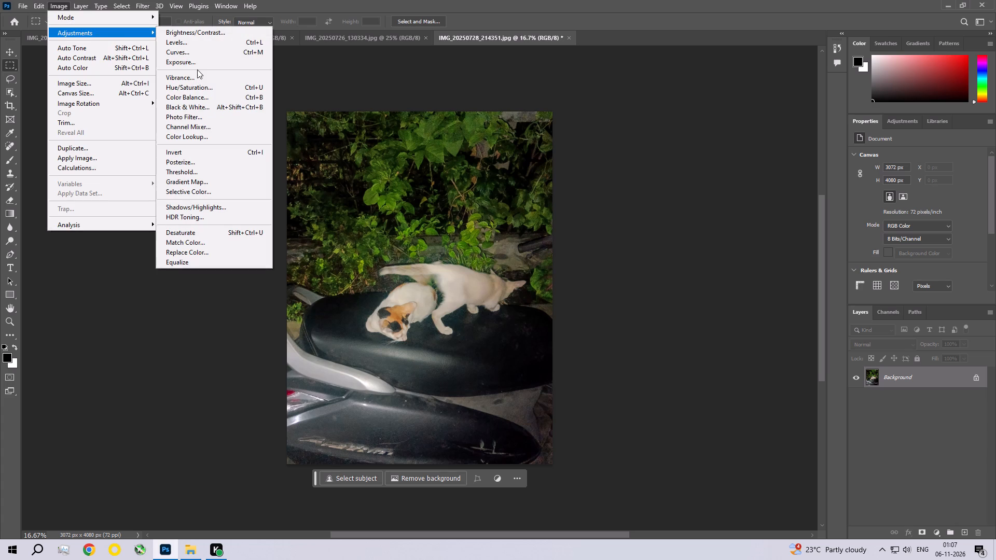
left_click(197, 68)
left_click(198, 66)
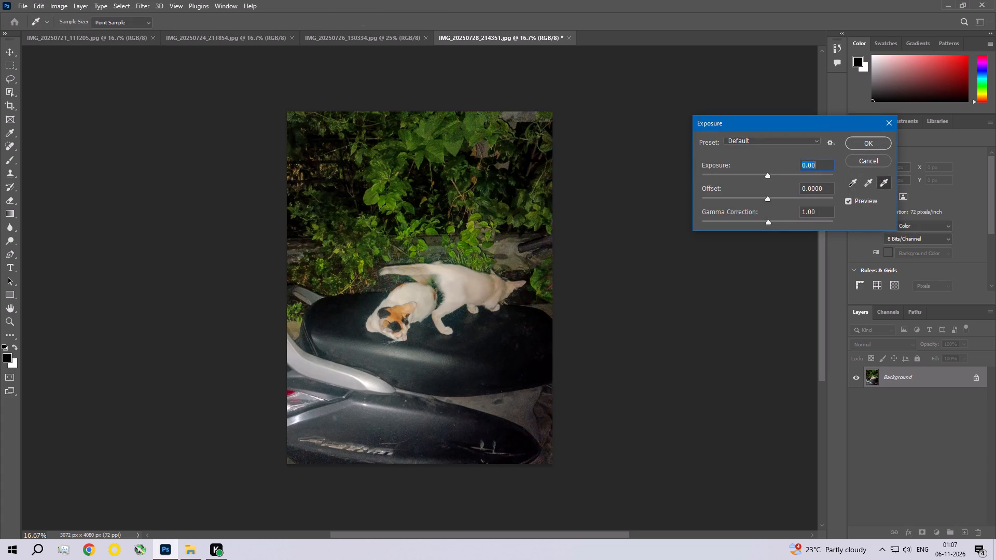
left_click(828, 190)
key("BackSpace")
key("BackSpace")
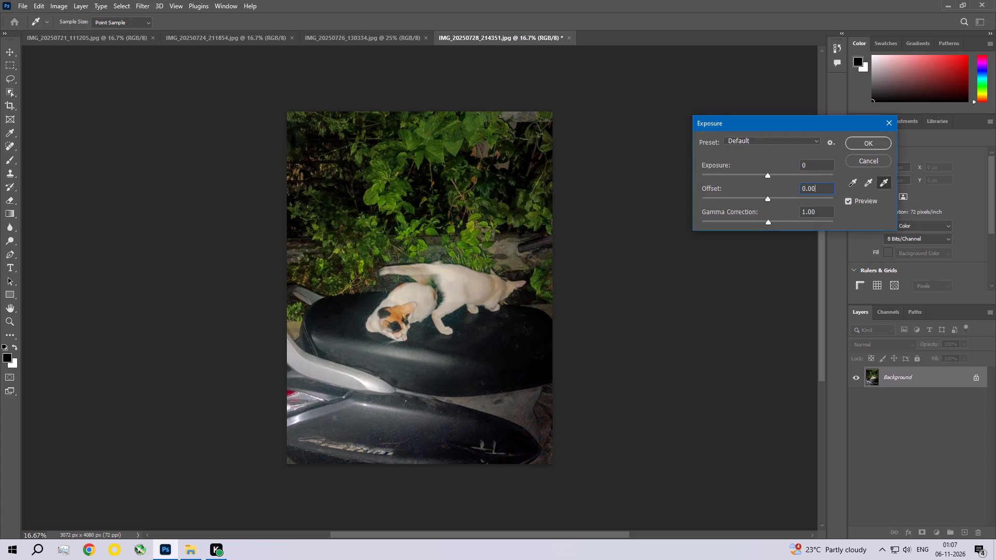
key("BackSpace")
type("100")
key("Return")
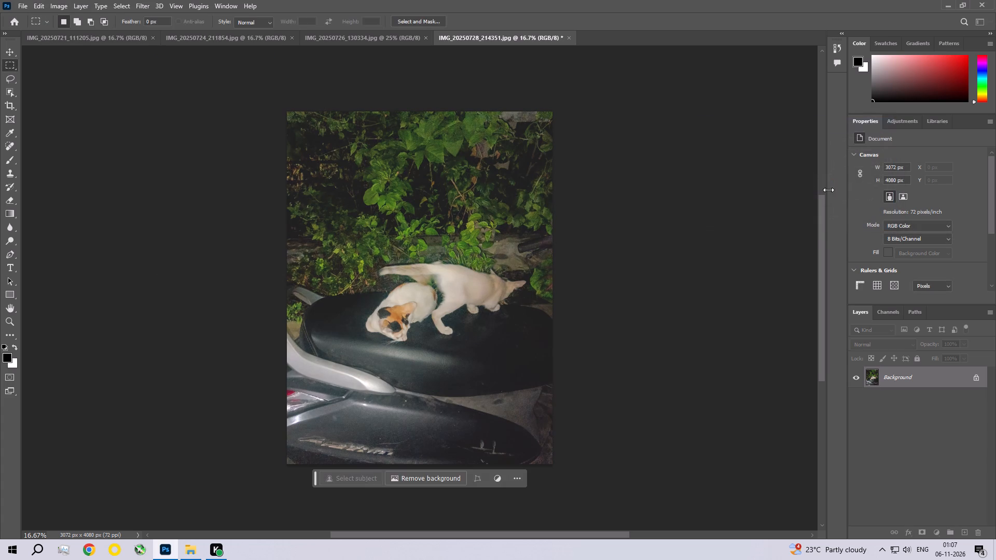
Save the cat photo IMG_20250728_214351.jpg and close it.
key("ctrl+s")
key("Return")
key("ctrl+space")
key("ctrl+space")
key("ctrl+space")
key("ctrl+space")
key("ctrl+space")
key("ctrl+space")
key("ctrl+space")
key("ctrl+space")
key("ctrl+space")
key("ctrl+space")
key("ctrl+space")
key("ctrl+space")
key("ctrl+space")
key("ctrl+space")
key("ctrl+space")
key("ctrl+space")
key("ctrl+space")
key("ctrl+space")
key("ctrl+space")
key("ctrl+space")
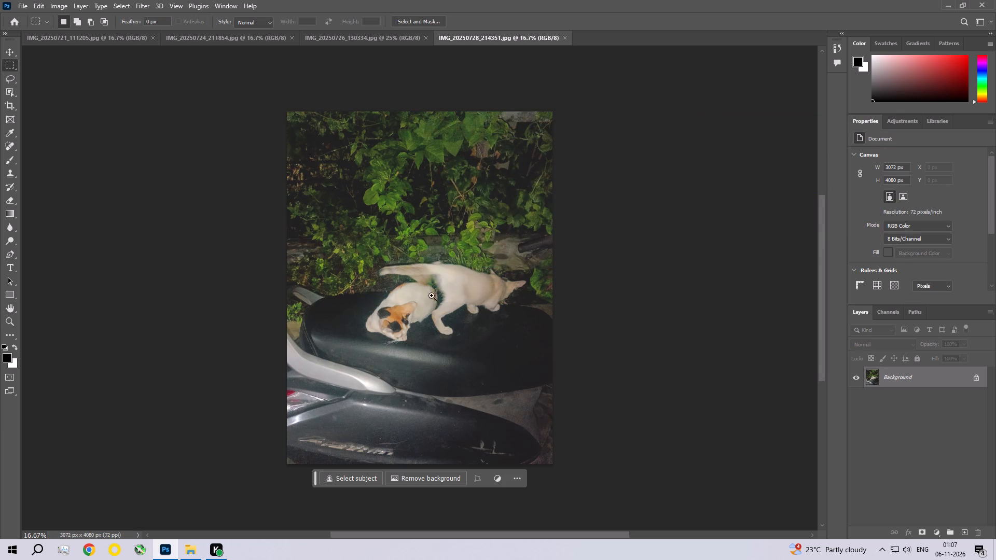
double_click(455, 286, "ctrl")
key("ctrl+s")
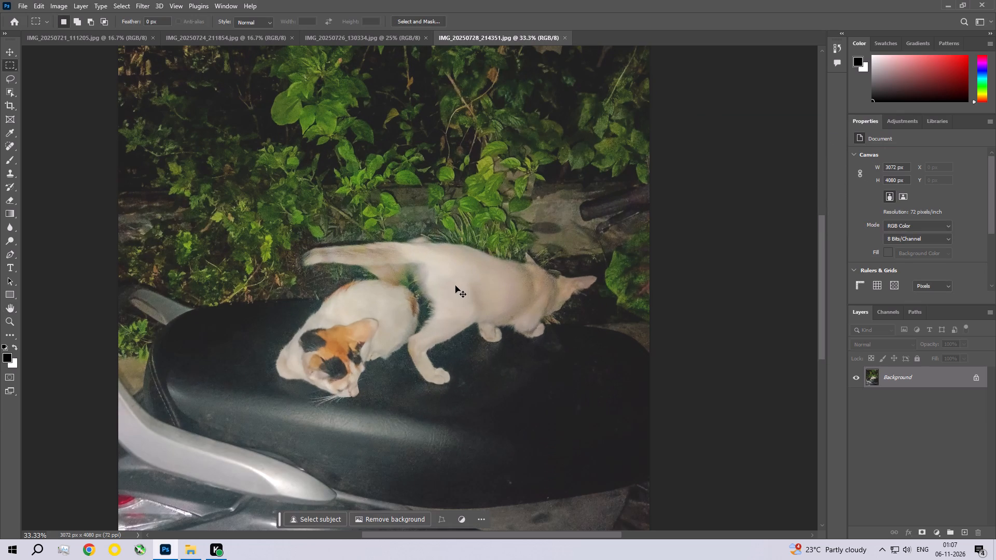
left_click(565, 37)
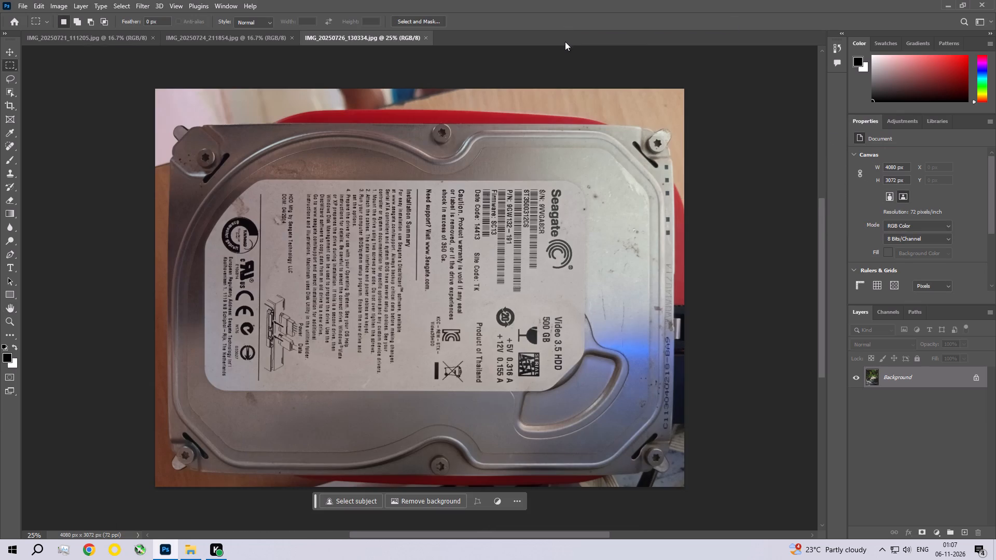
Remove the cluster of dark smudges on the bare metal beside the Seagate logo with a Content-Aware fill, then deselect.
key("ctrl+space")
key("ctrl+space")
key("ctrl+space")
key("ctrl+space")
key("ctrl+space")
key("ctrl+space")
key("ctrl+space")
key("ctrl+space")
key("ctrl+space")
key("ctrl+space")
key("ctrl+space")
key("ctrl+space")
key("ctrl+space")
key("ctrl+space")
key("ctrl+space")
key("ctrl+space")
key("ctrl+space")
key("ctrl+space")
key("ctrl+space")
key("ctrl+space")
double_click(628, 254, "ctrl")
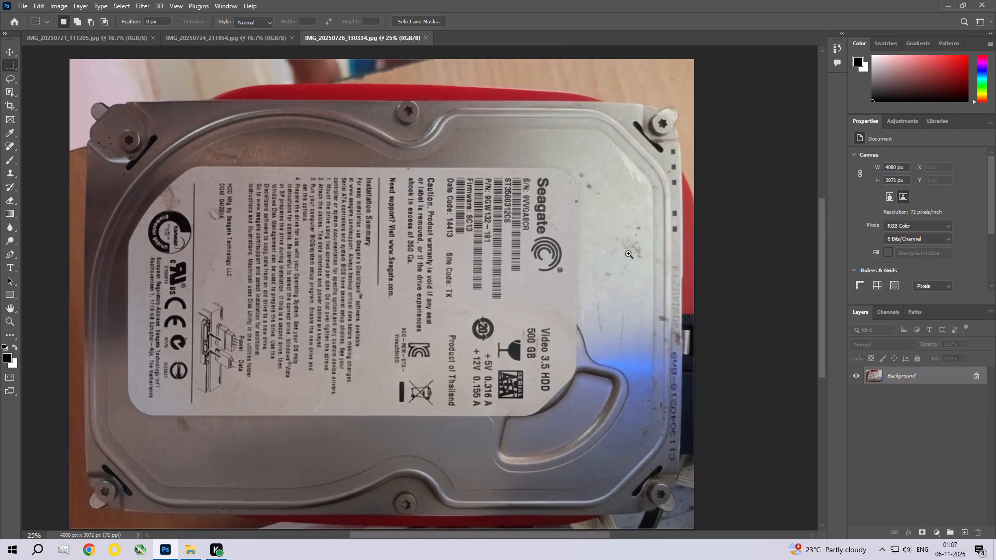
left_click_drag(621, 259, 540, 264)
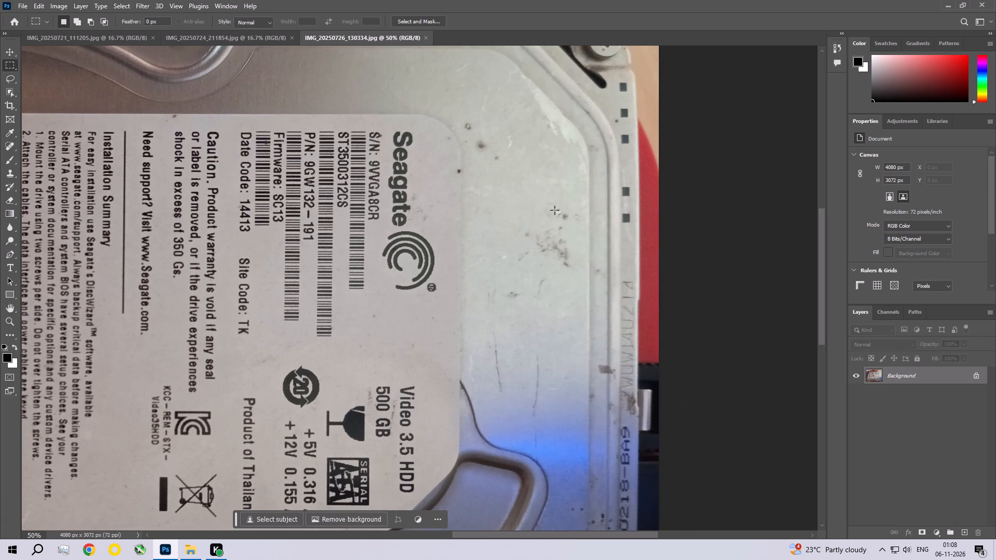
left_click_drag(580, 200, 522, 283)
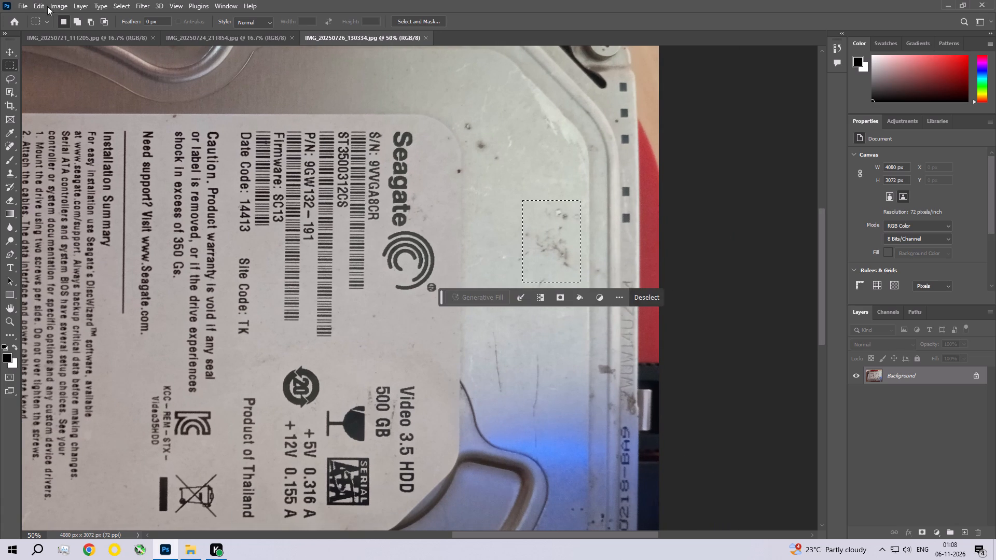
left_click(38, 2)
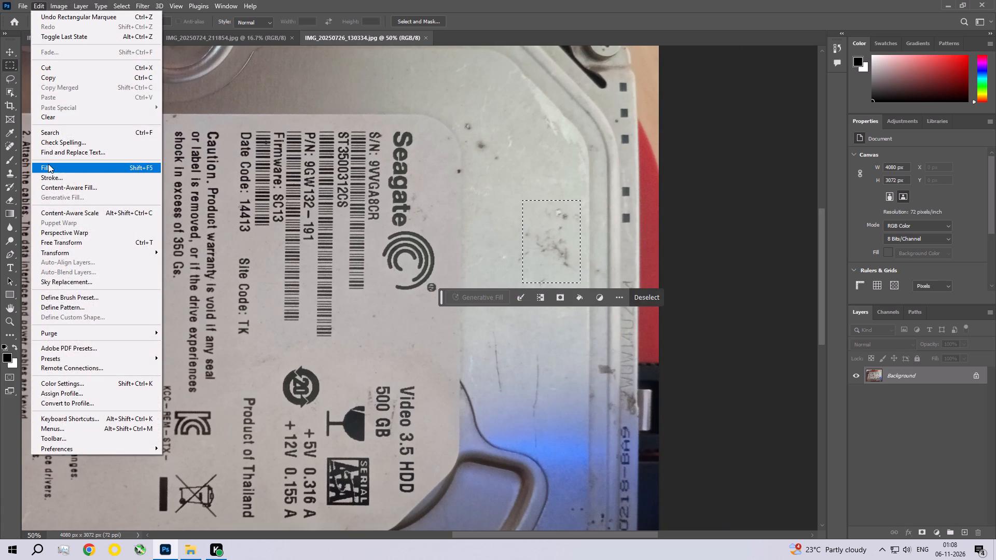
left_click(48, 164)
left_click(562, 137)
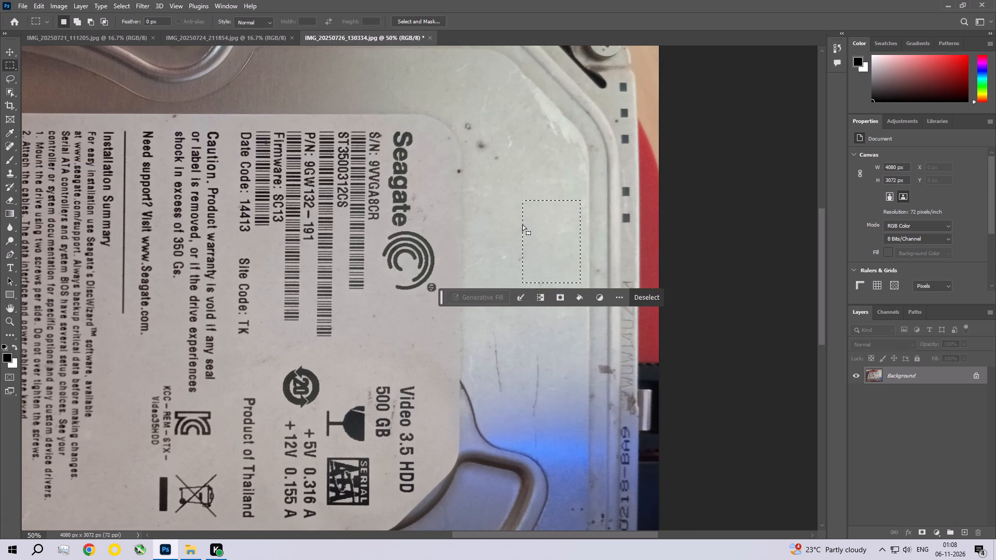
key("ctrl+d")
Remove the small smudges just below the cleaned metal patch with a Content-Aware fill and clear the selection.
left_click_drag(557, 246, 502, 316)
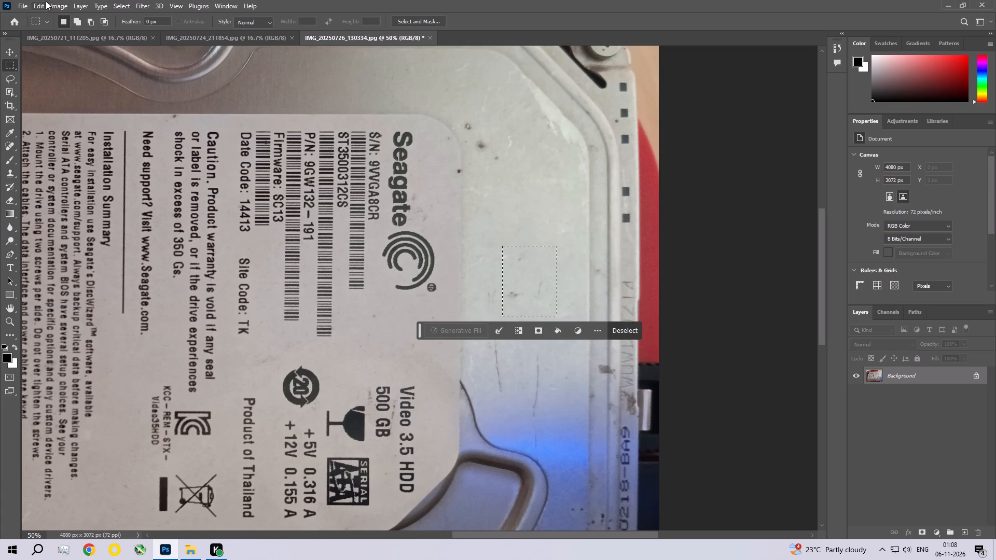
left_click(39, 2)
left_click(71, 167)
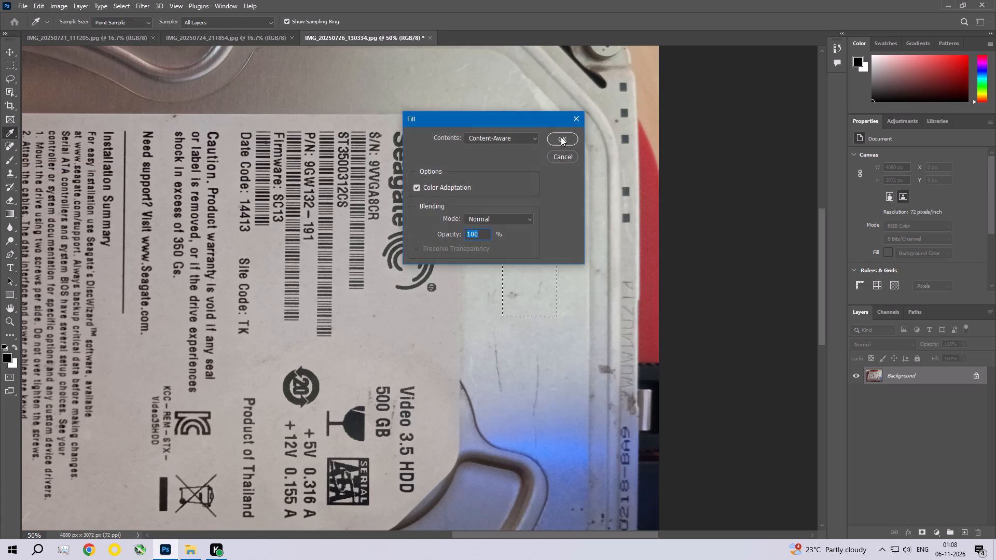
left_click(561, 137)
key("ctrl+d")
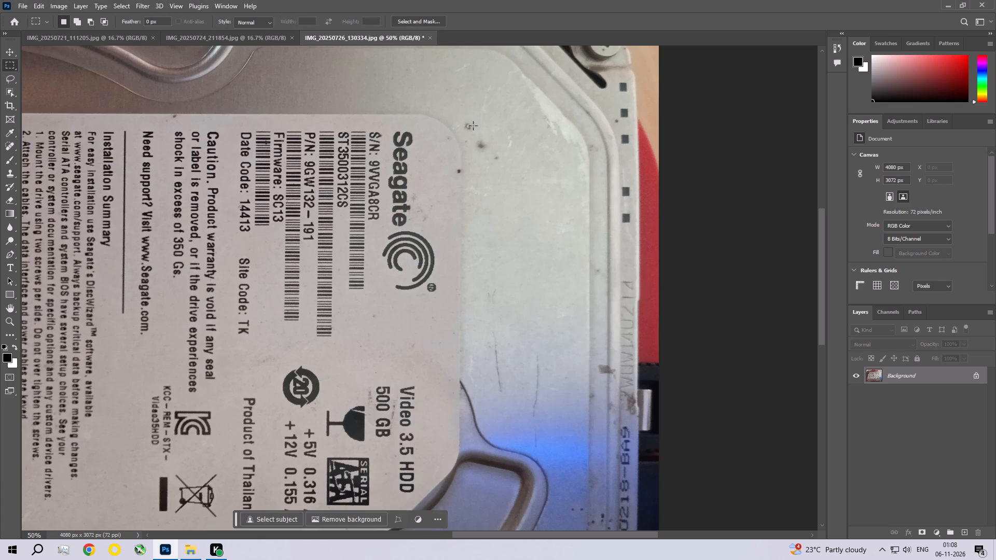
Remove the two dark spots on the metal by the label's upper corner with a Content-Aware fill and deselect.
left_click_drag(462, 114, 499, 156)
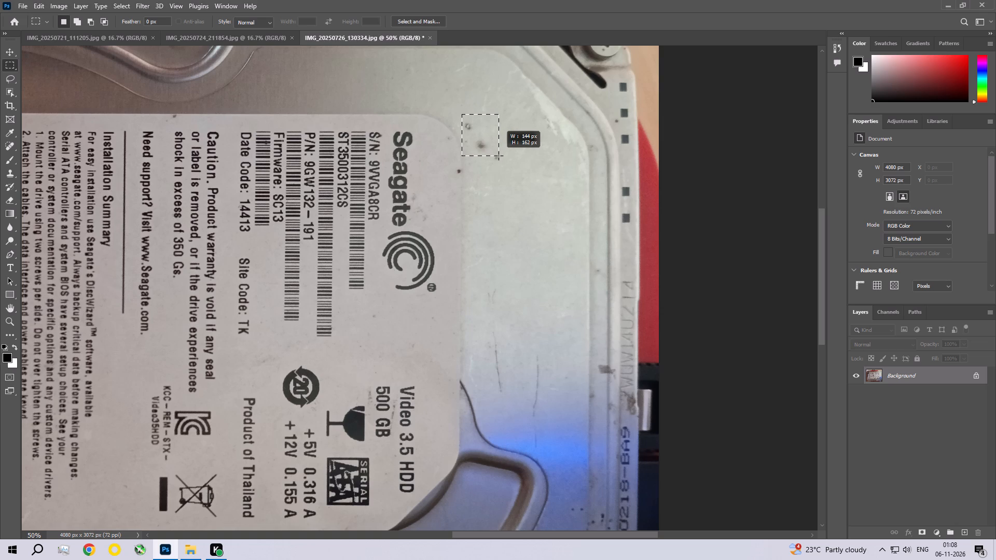
left_click_drag(499, 156, 509, 162)
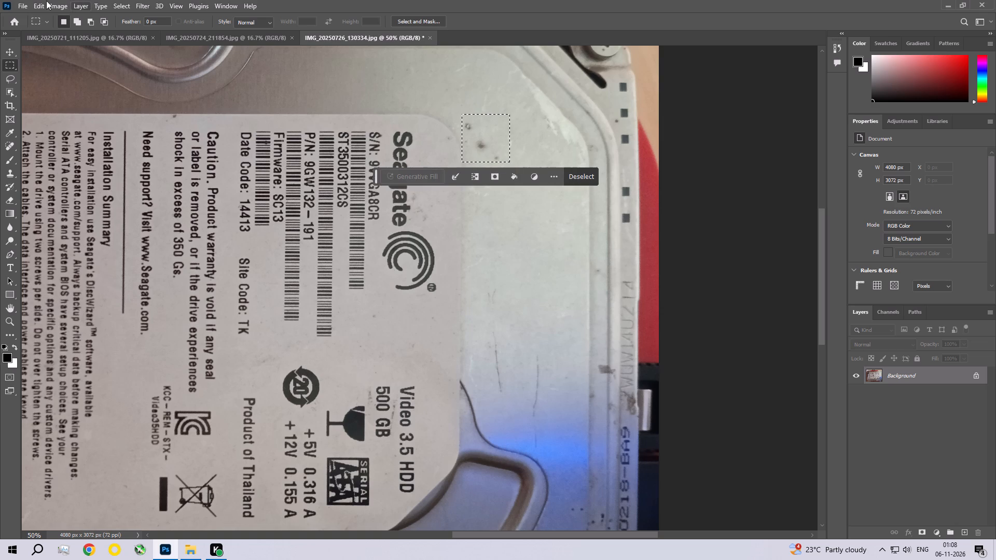
left_click(39, 3)
left_click(45, 165)
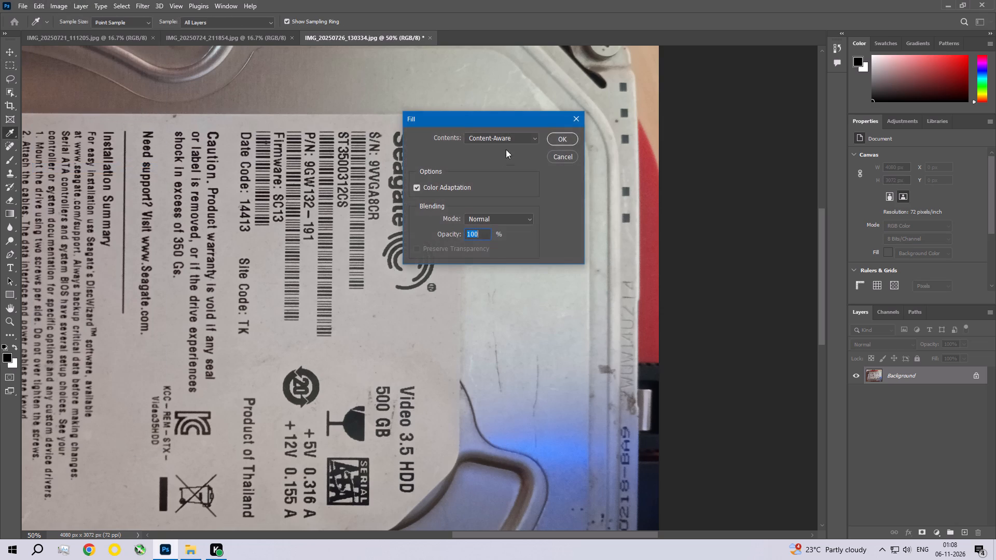
left_click(560, 137)
key("ctrl+d")
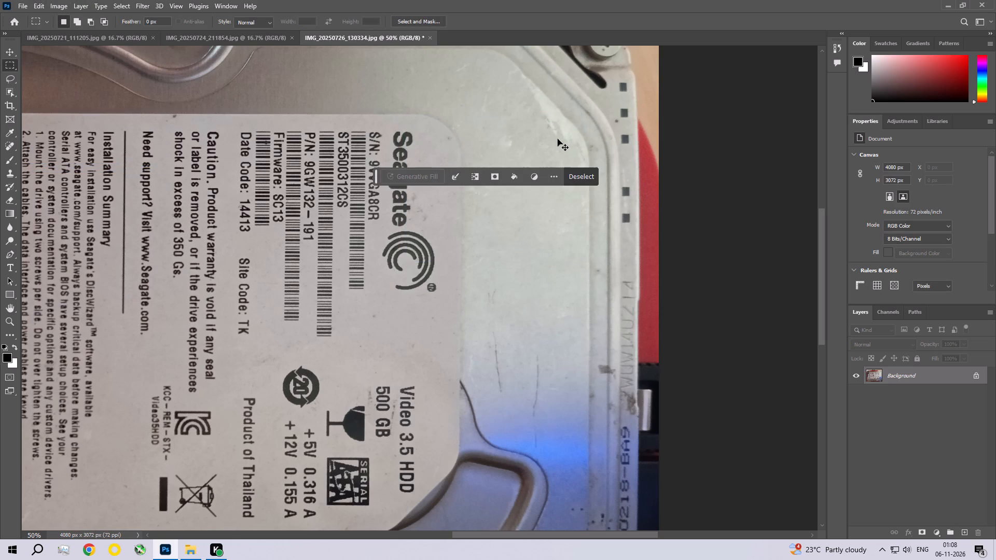
Remove the dark scratch on the metal nearest the label with a Content-Aware fill and clear the selection.
left_click_drag(482, 320, 511, 365)
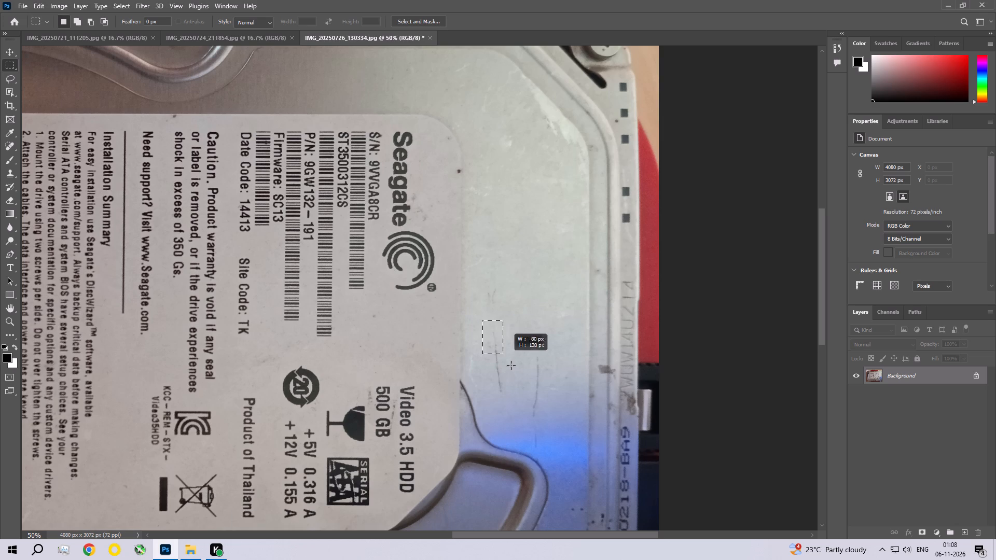
left_click_drag(511, 365, 517, 397)
left_click(37, 3)
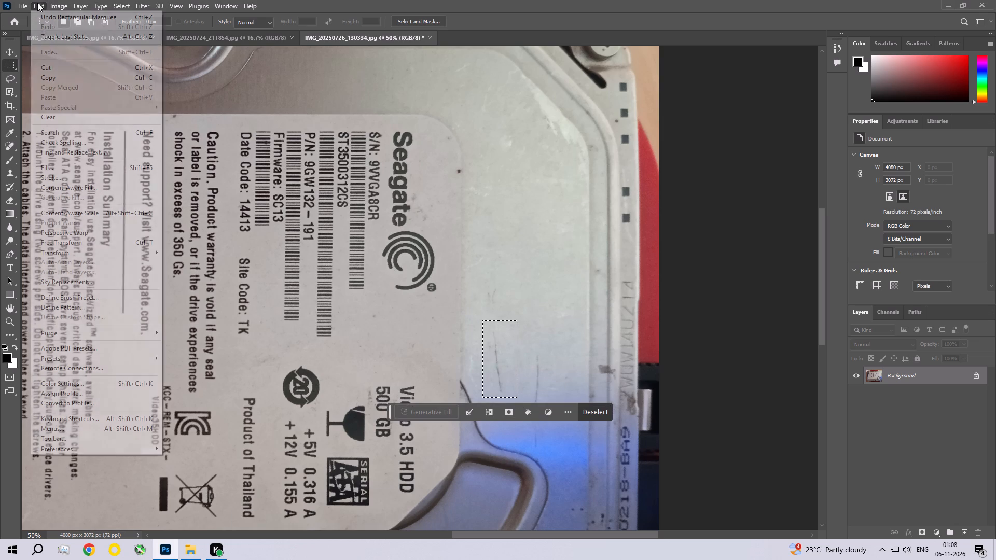
left_click(59, 167)
left_click(553, 138)
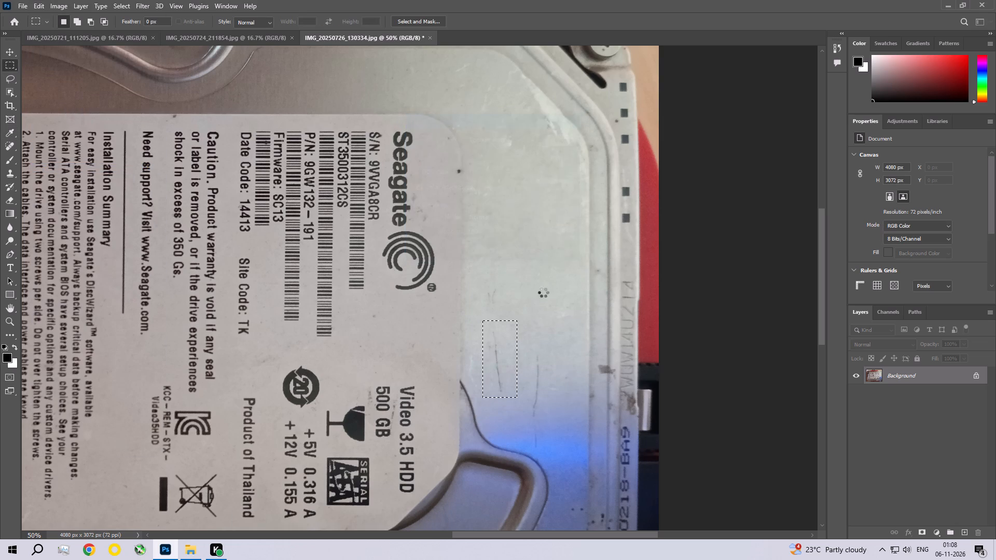
key("ctrl+d")
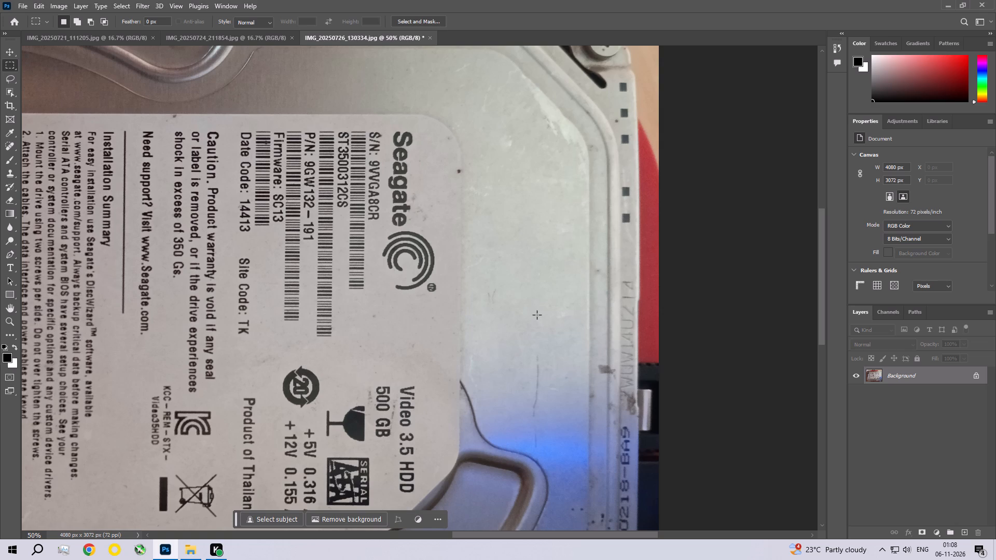
Remove the faint mark just above the erased scratch with a Content-Aware fill and deselect.
left_click_drag(476, 275, 502, 311)
left_click(38, 2)
left_click(59, 164)
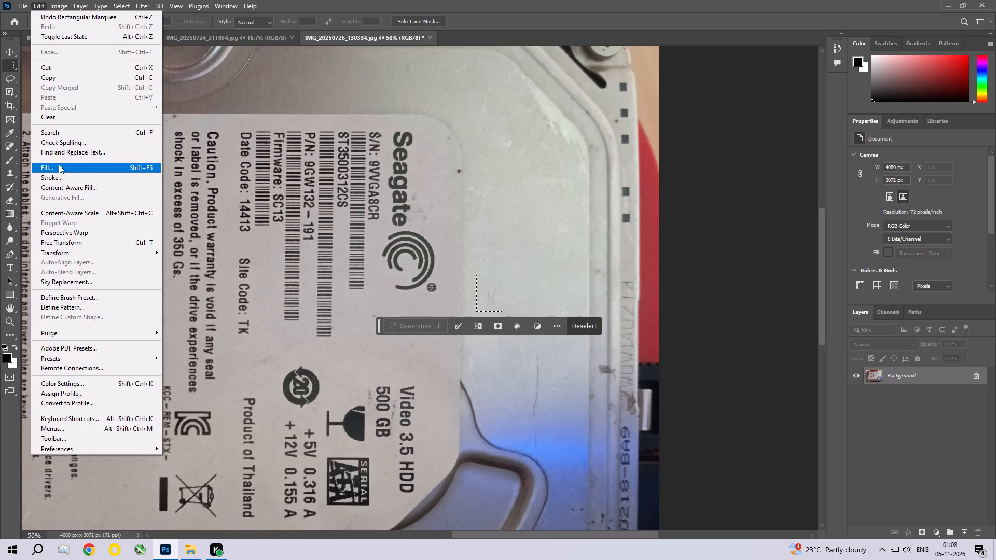
left_click(562, 140)
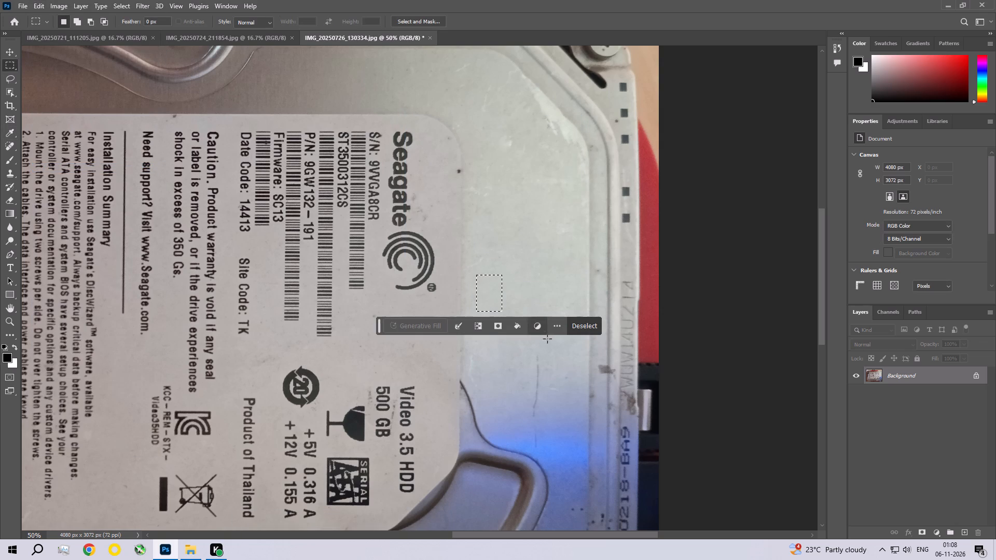
key("ctrl+d")
Remove the long vertical scratch running into the blue reflection with a Content-Aware fill and clear the selection.
key("space")
key("space")
key("space")
key("space")
key("space")
key("space")
key("space")
key("space")
key("space")
key("space")
key("space")
left_click_drag(519, 374, 488, 284)
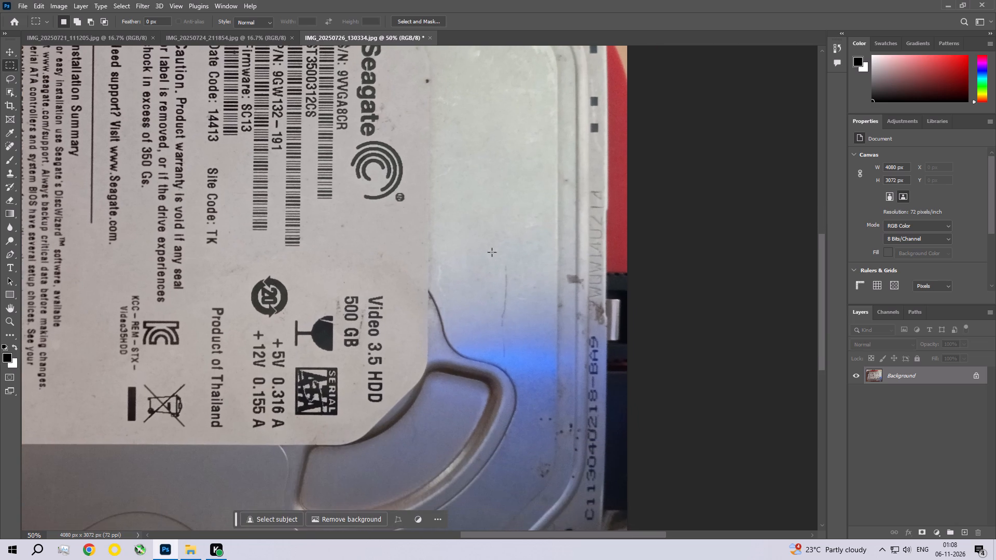
left_click_drag(492, 252, 517, 363)
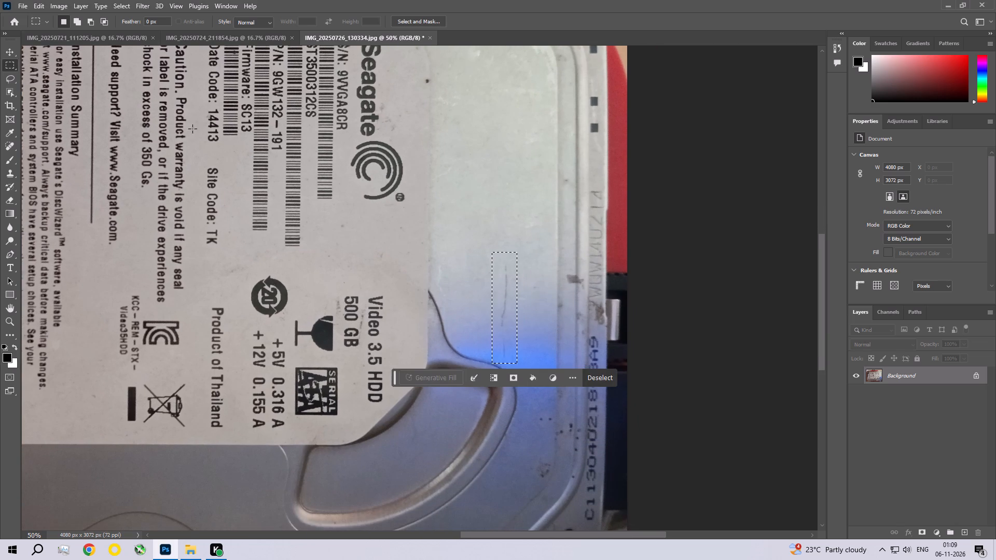
left_click(33, 1)
left_click(56, 168)
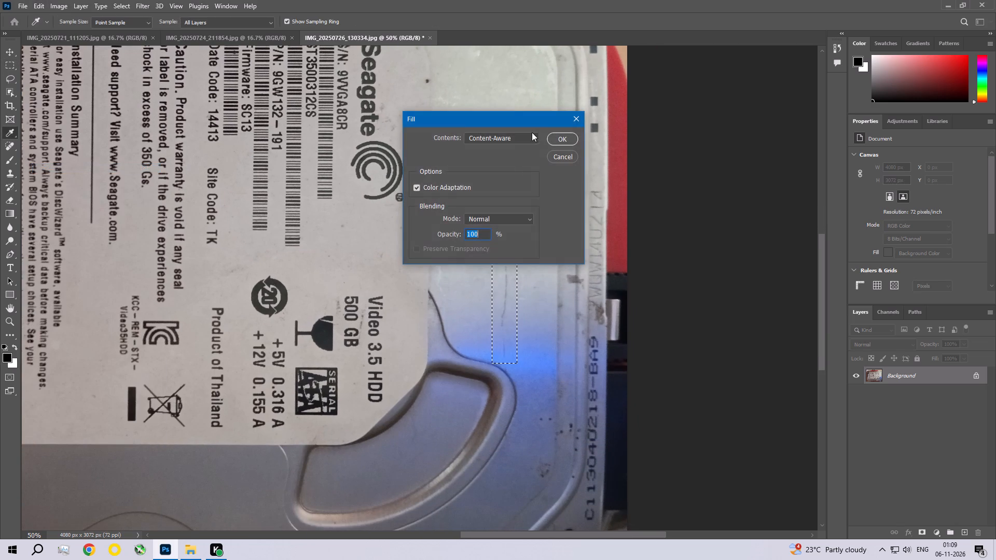
left_click(551, 136)
key("ctrl+d")
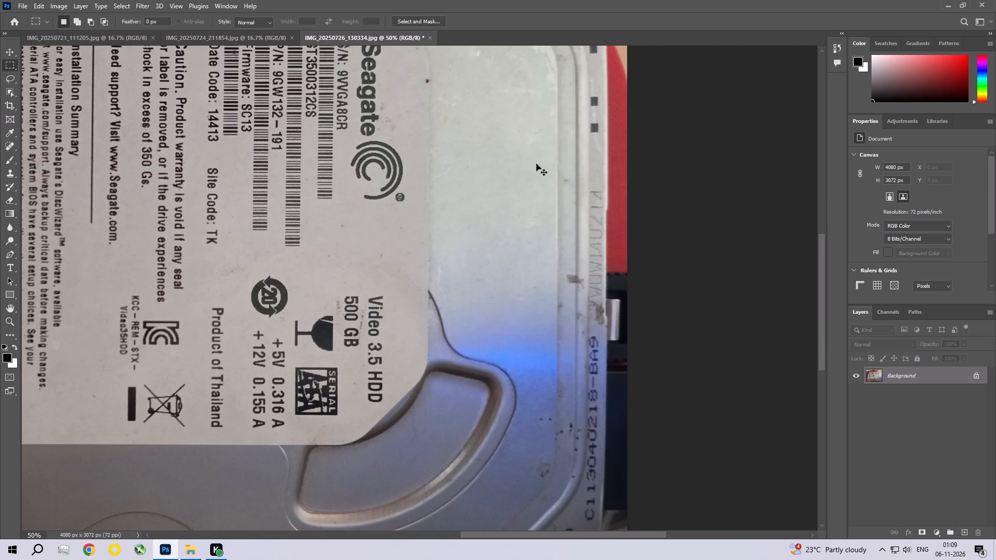
Remove the dark smudge below the blue reflection, beside the engraved number, with a Content-Aware fill and deselect.
key("space")
key("space")
key("space")
key("space")
key("space")
key("space")
key("space")
key("space")
key("space")
key("space")
key("space")
key("space")
key("space")
key("space")
key("space")
key("space")
key("space")
key("space")
left_click_drag(481, 356, 380, 190)
left_click_drag(428, 285, 430, 287)
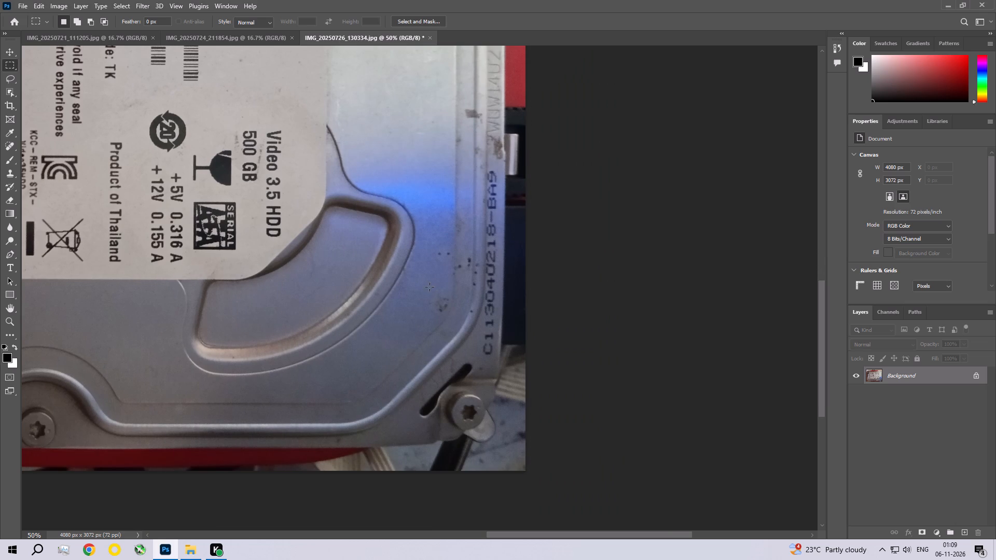
left_click_drag(430, 287, 448, 314)
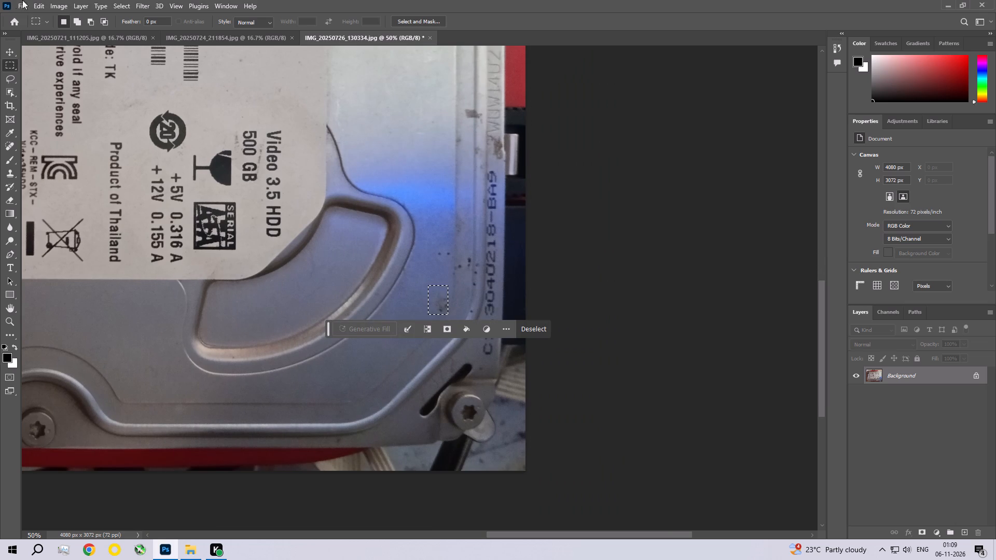
left_click(34, 1)
left_click(64, 171)
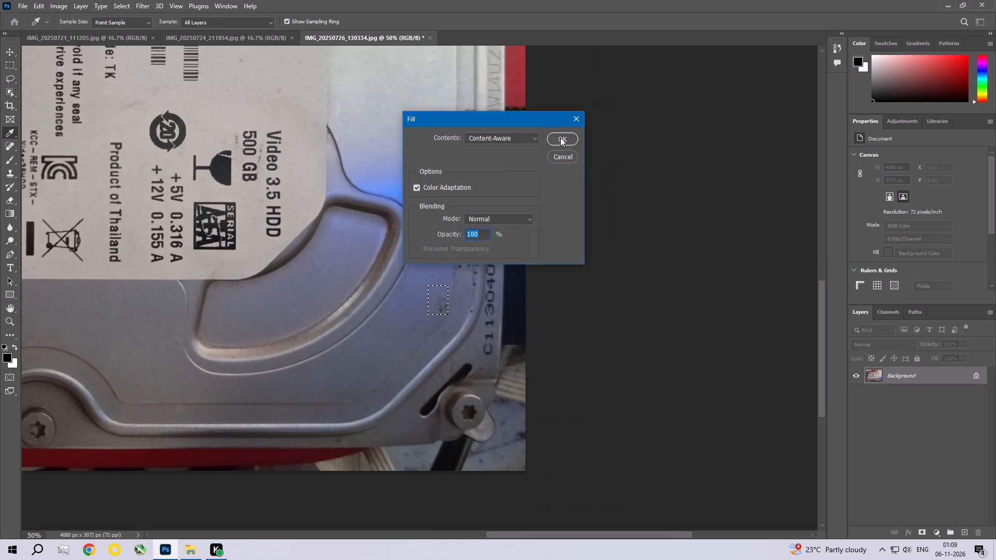
left_click(560, 137)
key("ctrl+d")
Remove the dark specks beside the corner screw near the drive's metal tab with a Content-Aware fill and deselect.
key("space")
key("space")
key("space")
key("space")
key("space")
key("space")
key("space")
key("space")
key("space")
key("space")
key("space")
key("space")
key("space")
key("space")
key("space")
key("space")
key("space")
key("space")
key("space")
key("space")
left_click_drag(413, 141, 420, 238)
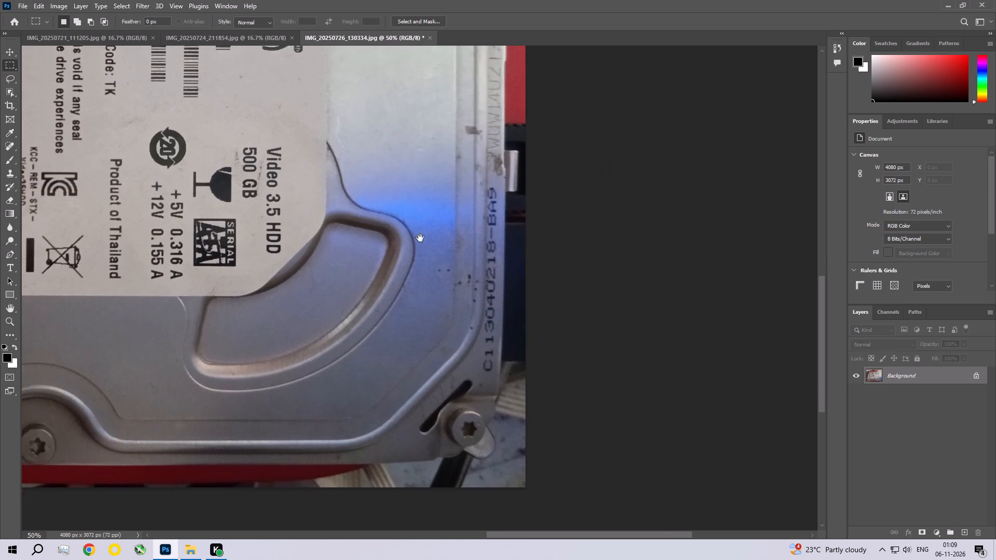
left_click_drag(420, 238, 421, 240)
left_click_drag(433, 192, 558, 226)
left_click_drag(341, 230, 506, 193)
left_click_drag(299, 230, 336, 208)
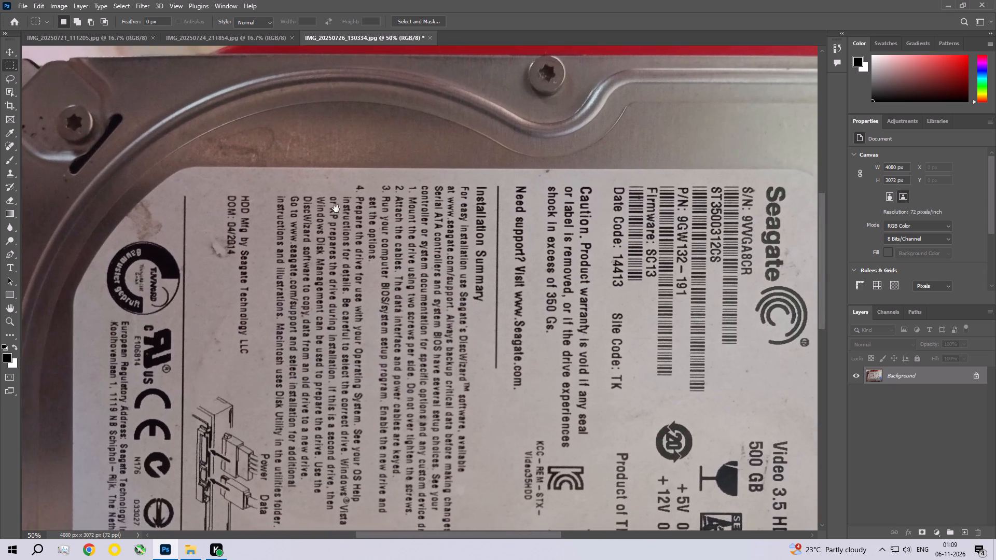
left_click_drag(336, 208, 452, 256)
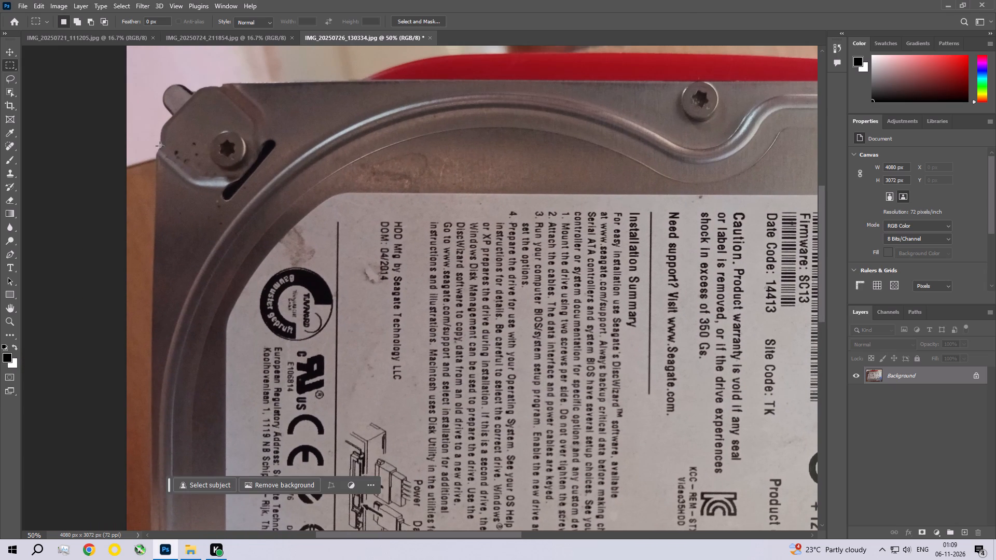
left_click_drag(168, 138, 189, 157)
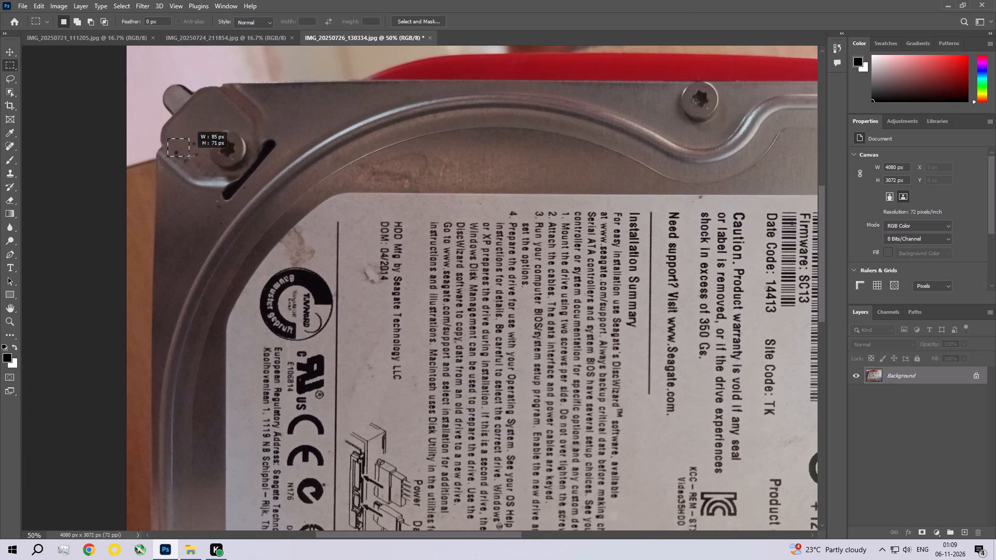
left_click_drag(189, 157, 201, 163)
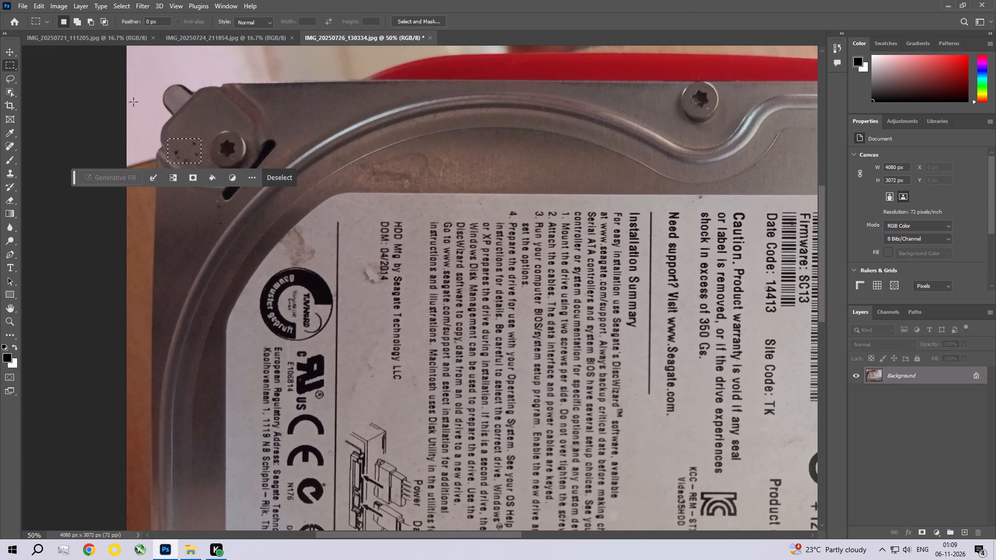
left_click(36, 4)
left_click(64, 166)
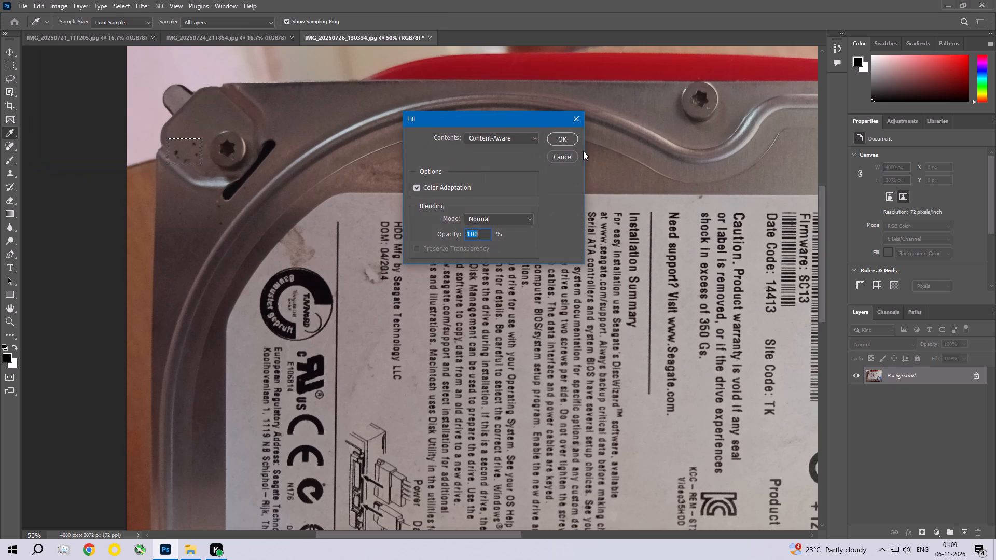
left_click(572, 139)
key("ctrl+d")
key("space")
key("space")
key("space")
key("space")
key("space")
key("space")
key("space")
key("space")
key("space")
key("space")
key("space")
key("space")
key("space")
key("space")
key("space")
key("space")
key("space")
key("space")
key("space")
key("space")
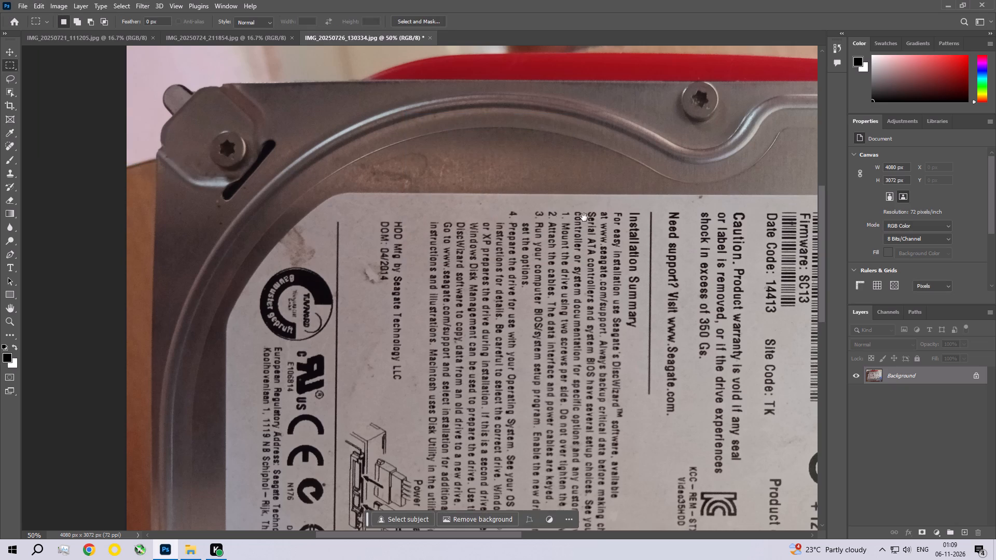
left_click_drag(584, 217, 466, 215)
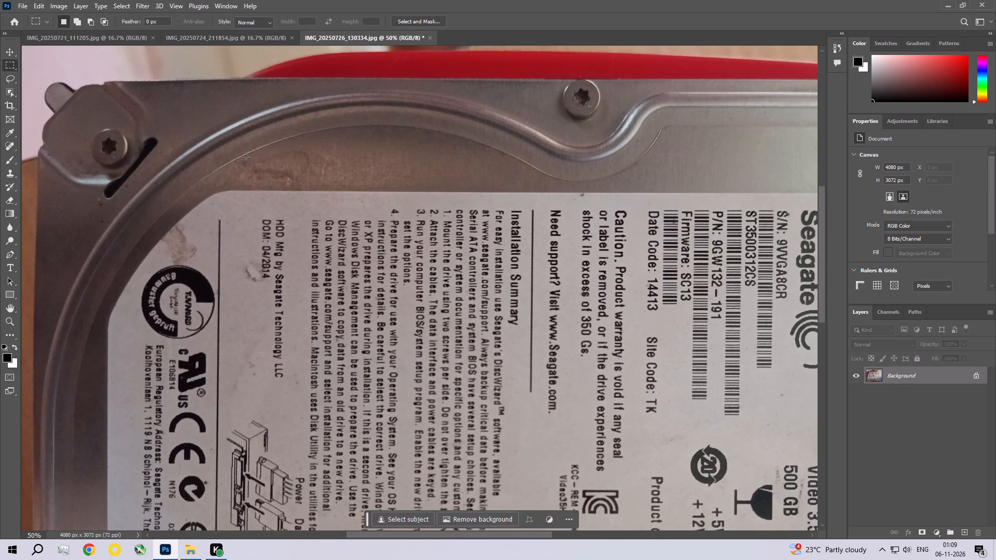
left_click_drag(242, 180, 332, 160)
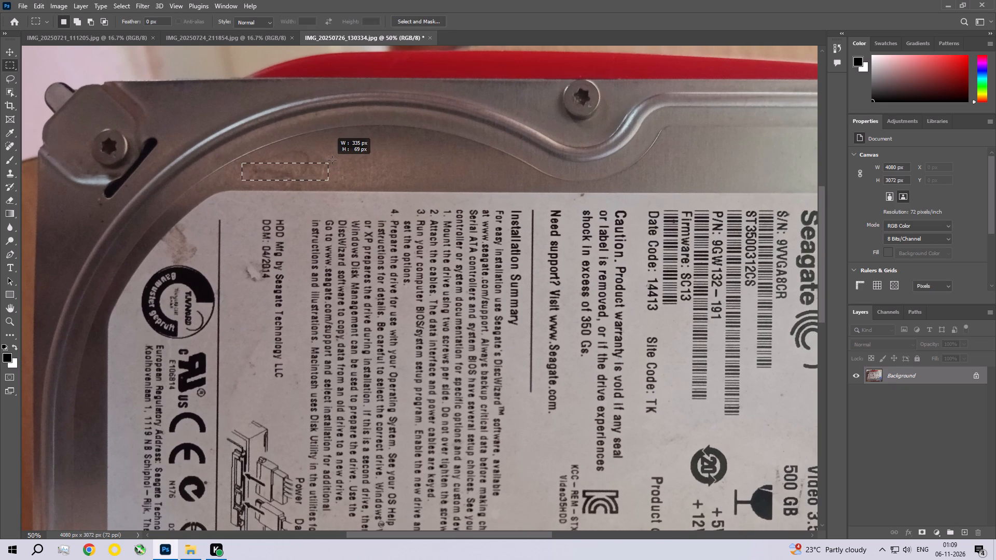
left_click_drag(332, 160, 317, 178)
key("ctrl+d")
Remove the dark smudge on the metal just below the label's rounded corner with a Content-Aware fill and deselect.
key("space")
key("space")
key("space")
key("space")
key("space")
key("space")
key("space")
key("space")
key("space")
key("space")
key("space")
key("space")
key("space")
key("space")
key("space")
key("space")
key("space")
key("space")
key("space")
key("space")
left_click_drag(177, 233, 213, 129)
left_click_drag(191, 212, 151, 164)
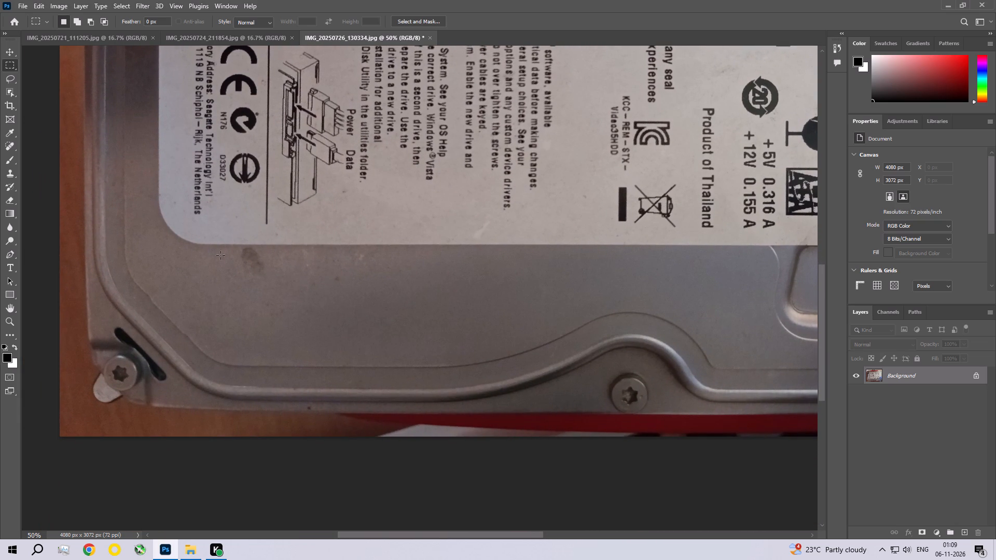
left_click_drag(230, 246, 276, 271)
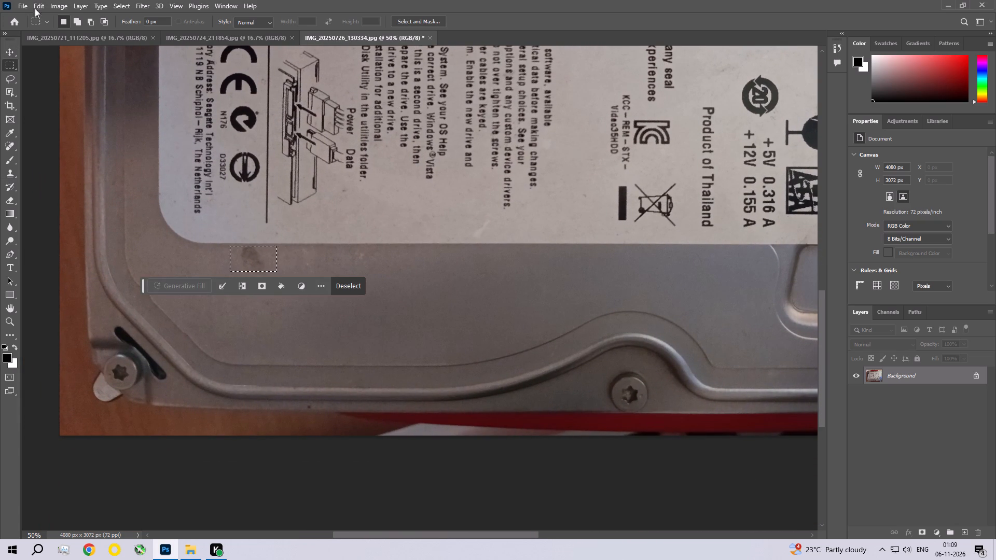
left_click(37, 3)
left_click(48, 165)
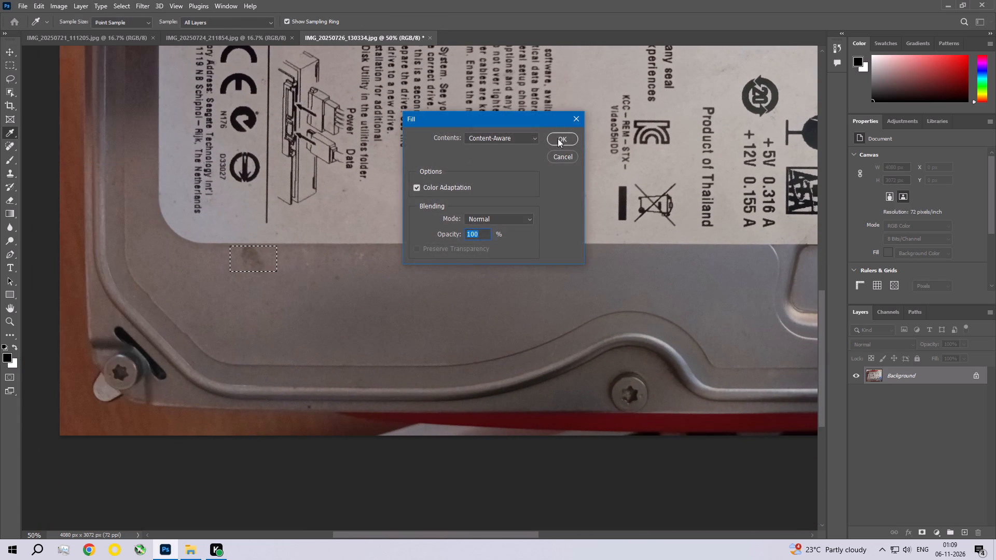
left_click(558, 138)
key("ctrl+d")
Examine the drive's lower edge and the area around the blue reflection for remaining blemishes.
key("space")
key("space")
key("space")
key("space")
key("space")
key("space")
key("space")
key("space")
key("space")
key("space")
key("space")
key("space")
key("space")
key("space")
key("space")
key("space")
key("space")
key("space")
key("space")
key("space")
left_click_drag(396, 321, 336, 209)
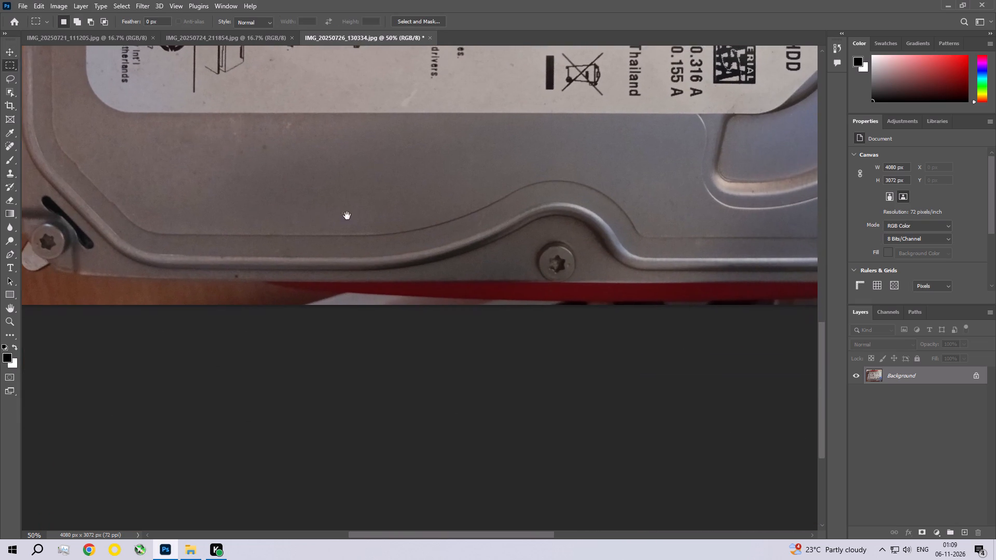
left_click_drag(593, 203, 426, 244)
left_click(531, 241)
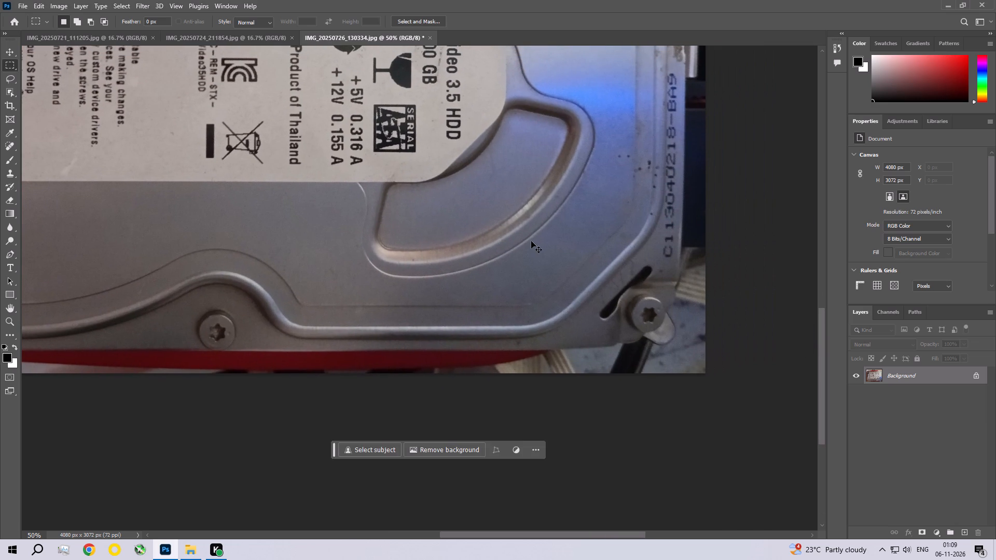
In the Camera Raw Filter, set Exposure +0.05, Contrast +17, Highlights -28, Shadows +19 and Whites -19.
key("ctrl+0")
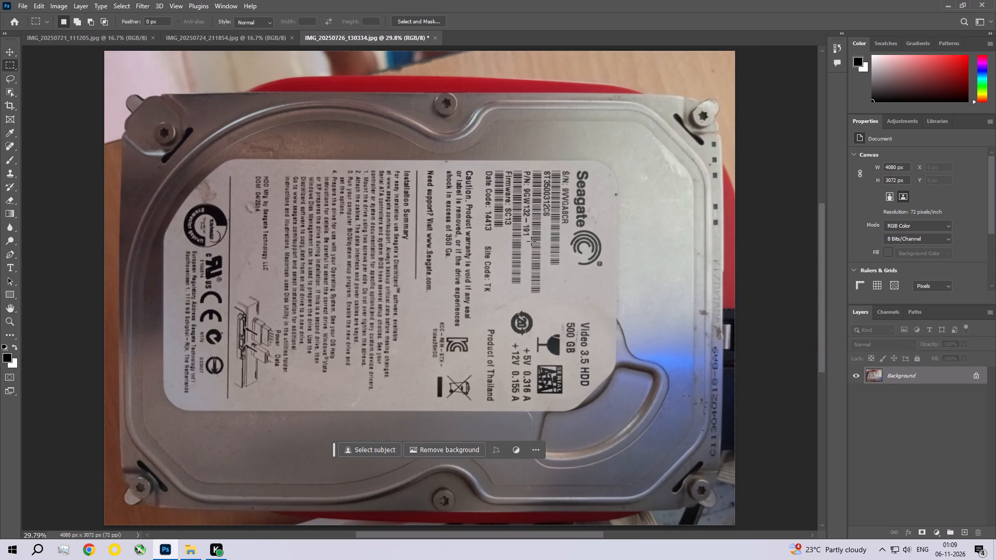
left_click(142, 4)
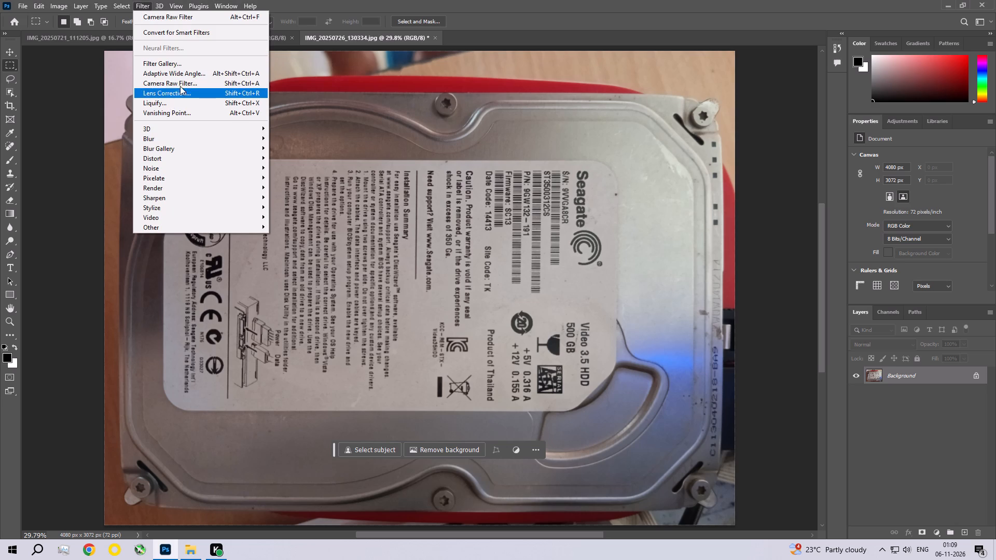
left_click(183, 79)
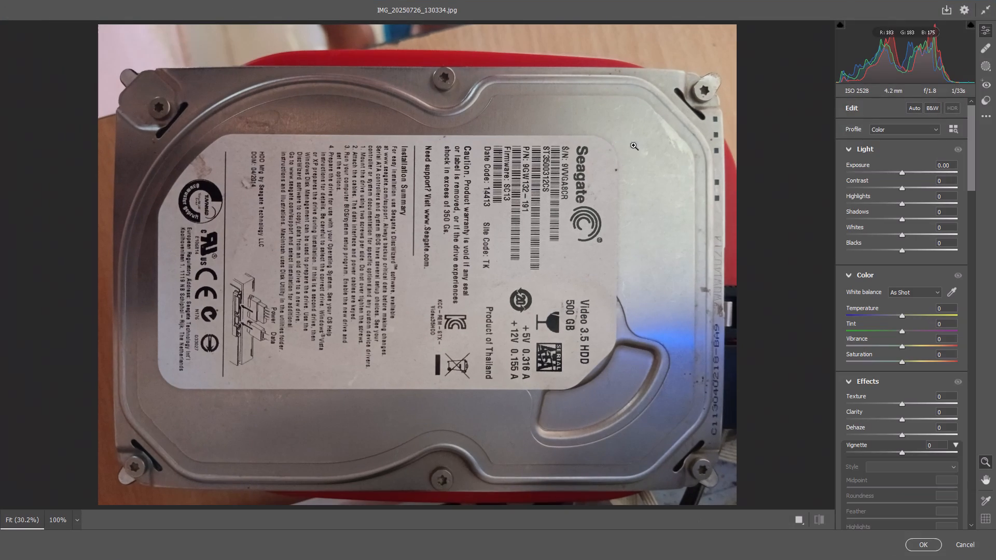
left_click_drag(903, 190, 912, 189)
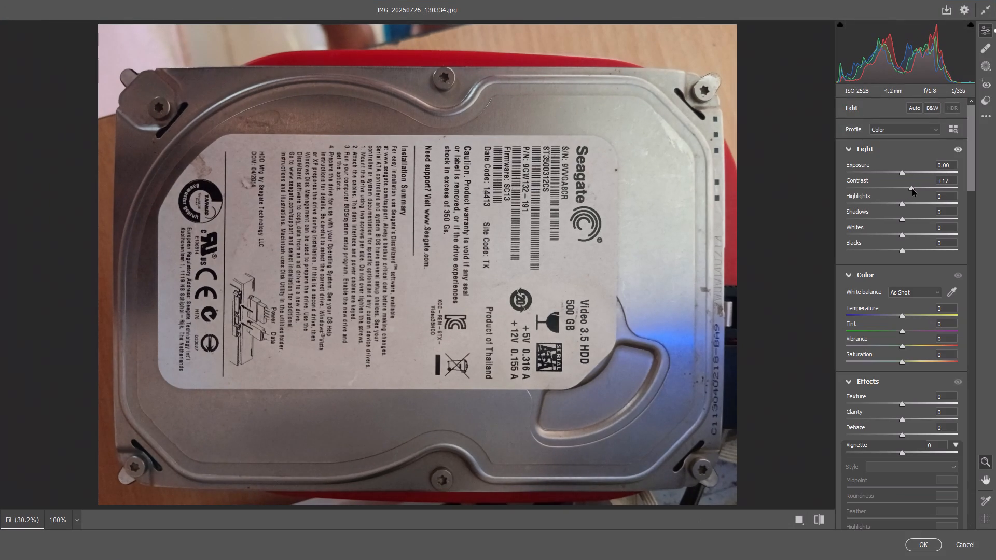
left_click(903, 174)
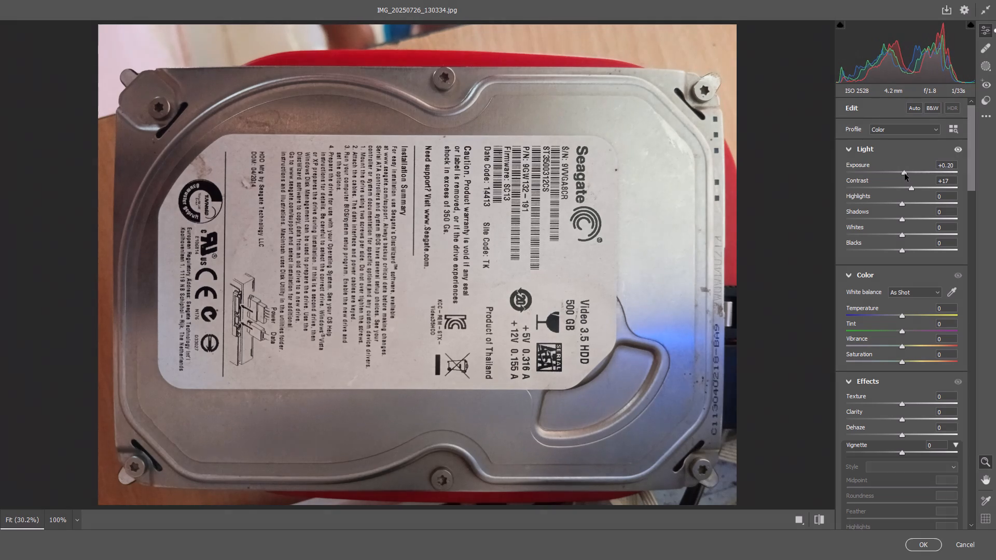
left_click_drag(900, 204, 896, 204)
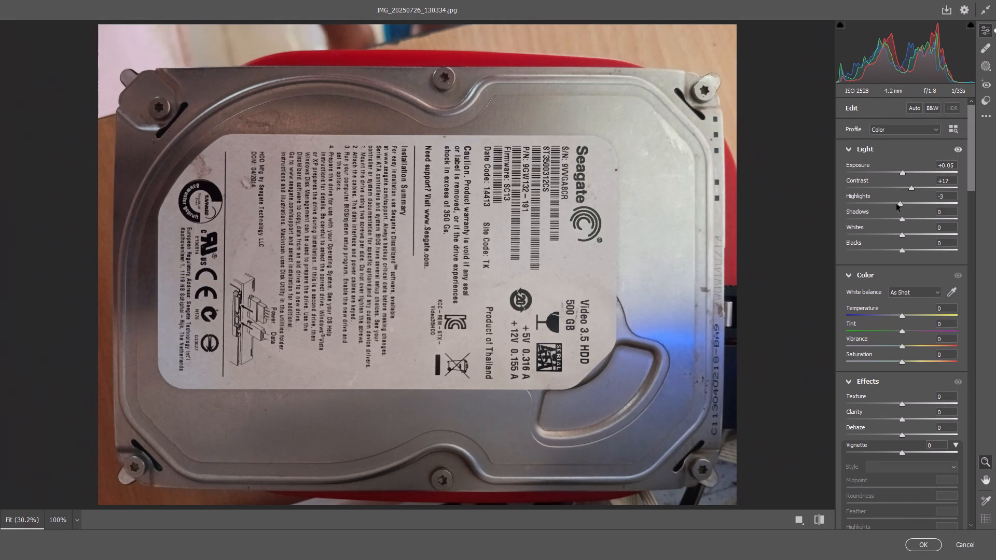
left_click_drag(896, 204, 884, 200)
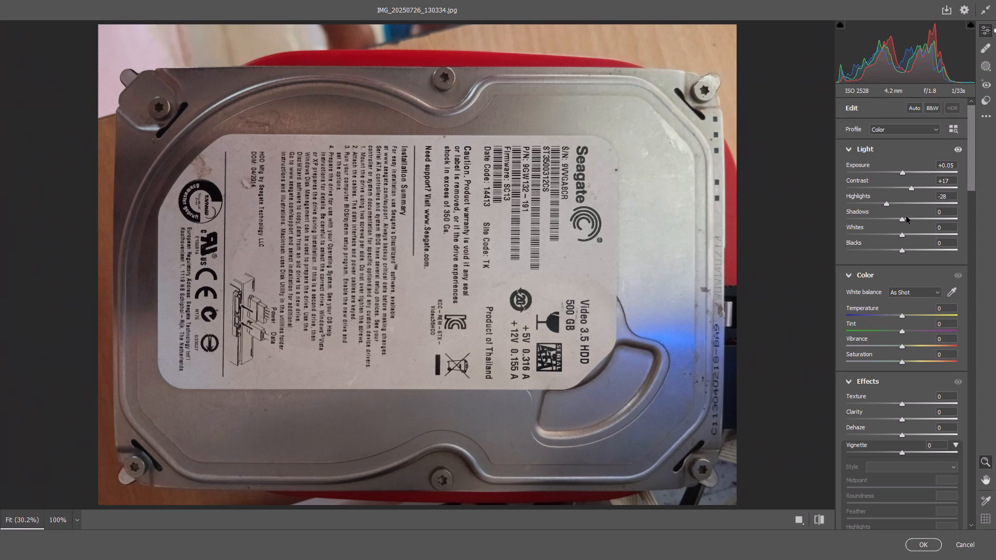
left_click_drag(902, 220, 912, 222)
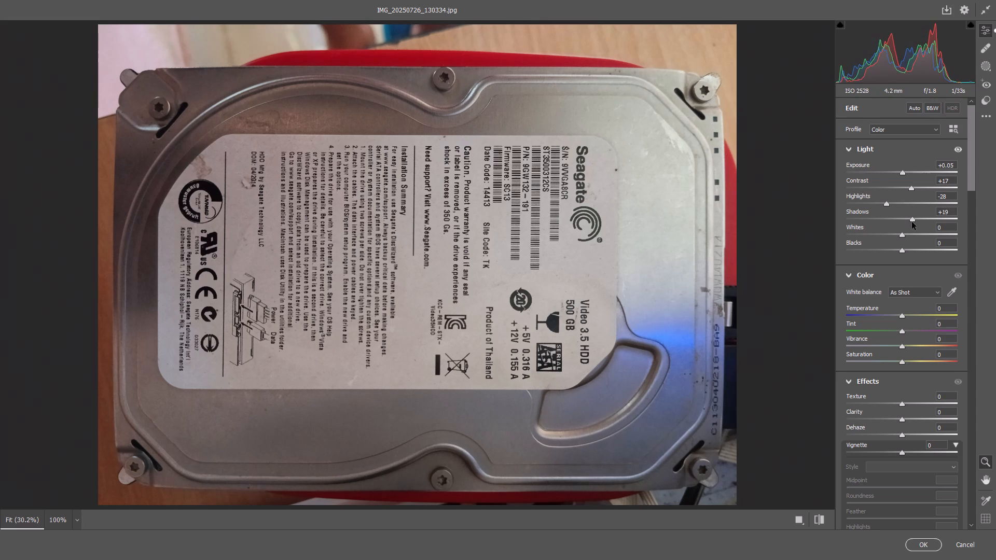
left_click_drag(905, 234, 891, 232)
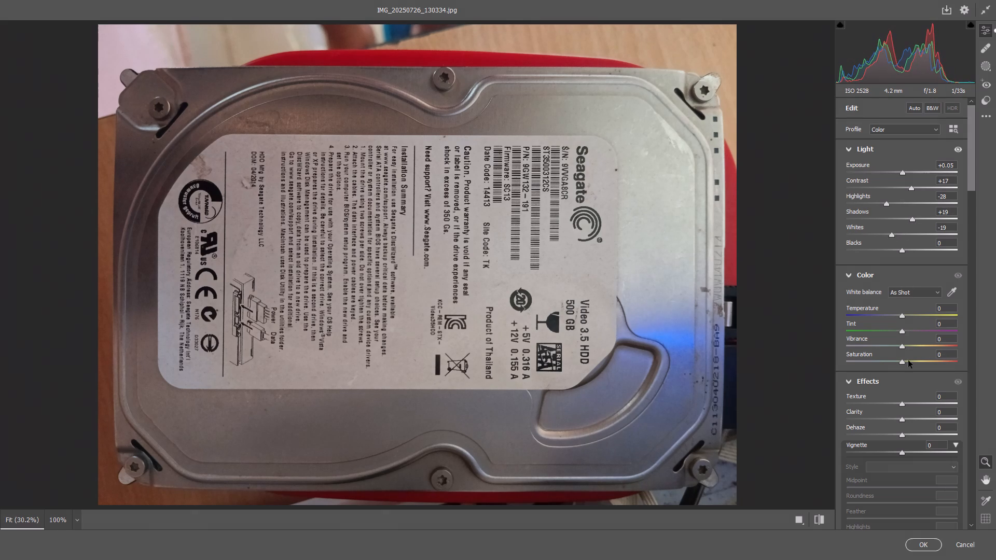
Raise the photo's Vibrance to +11 and Saturation to +15.
left_click_drag(902, 347, 908, 350)
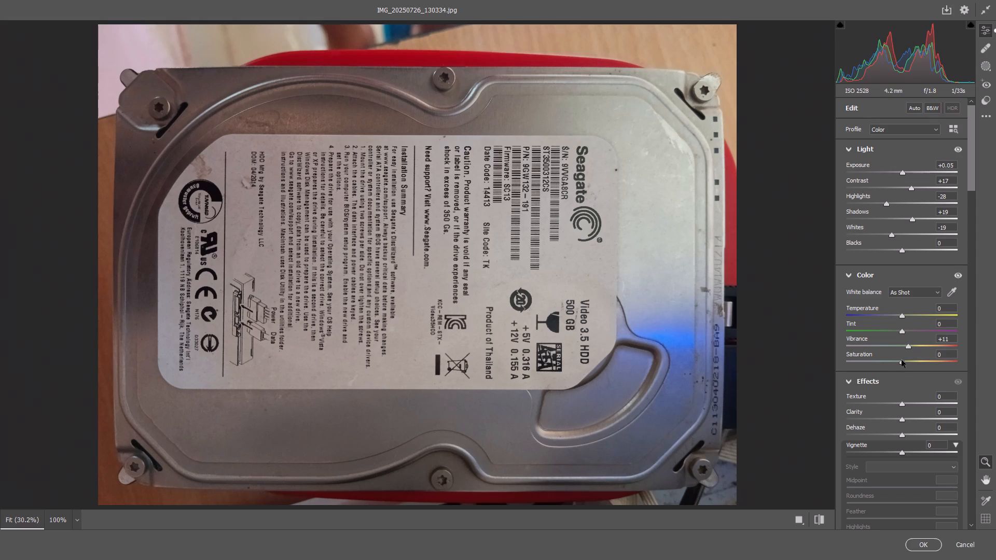
left_click_drag(901, 361, 909, 367)
Set the effects to Texture +13, Clarity +12 and Dehaze +2.
left_click_drag(901, 404, 902, 404)
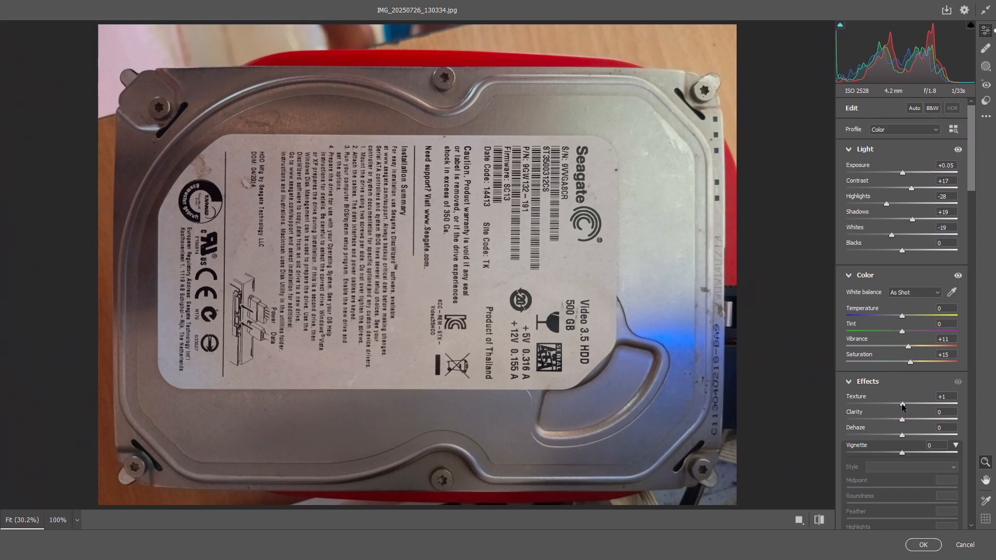
left_click_drag(902, 404, 908, 405)
left_click_drag(901, 420, 908, 423)
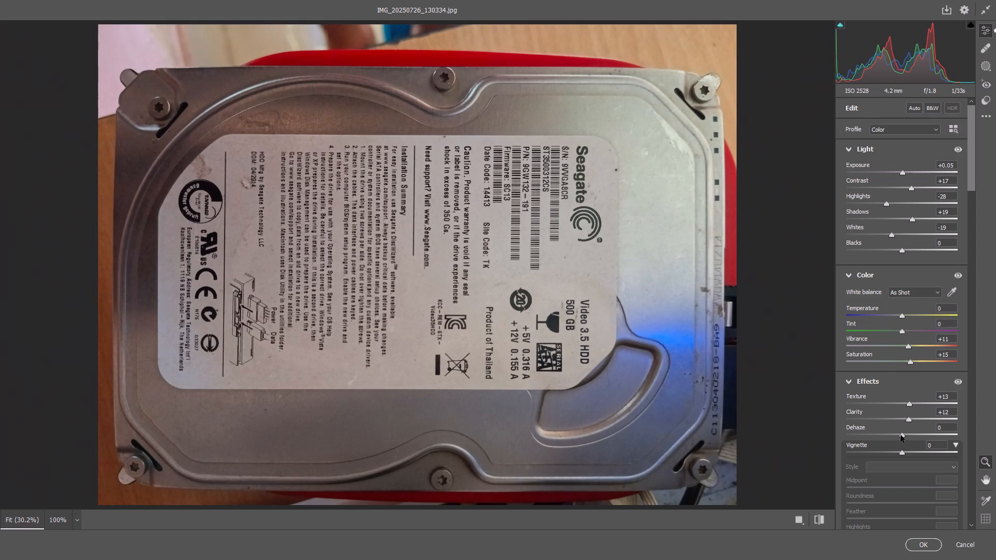
left_click(901, 435)
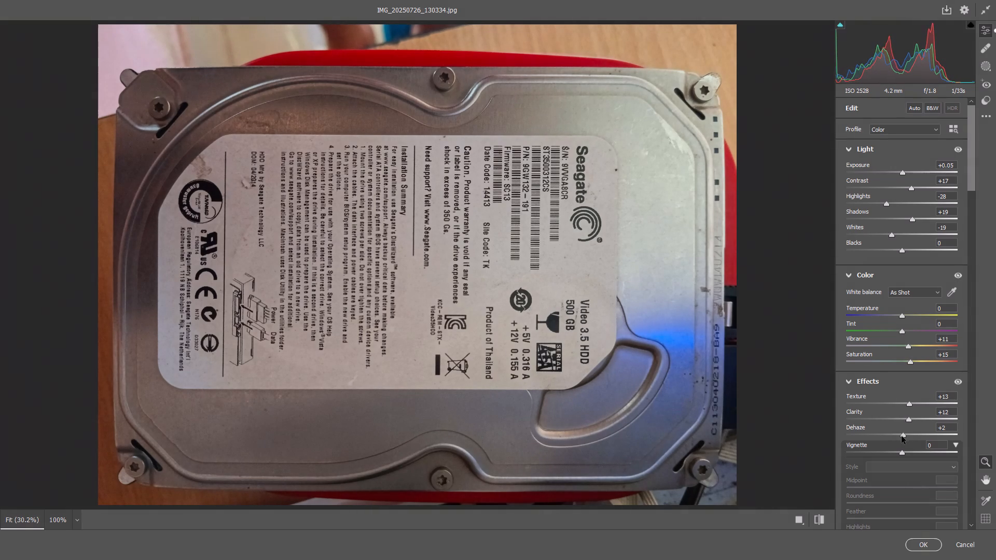
Lower the parametric curve's Highlights to -36 and reduce its Lights.
left_click_drag(972, 158, 971, 244)
left_click_drag(901, 315, 887, 316)
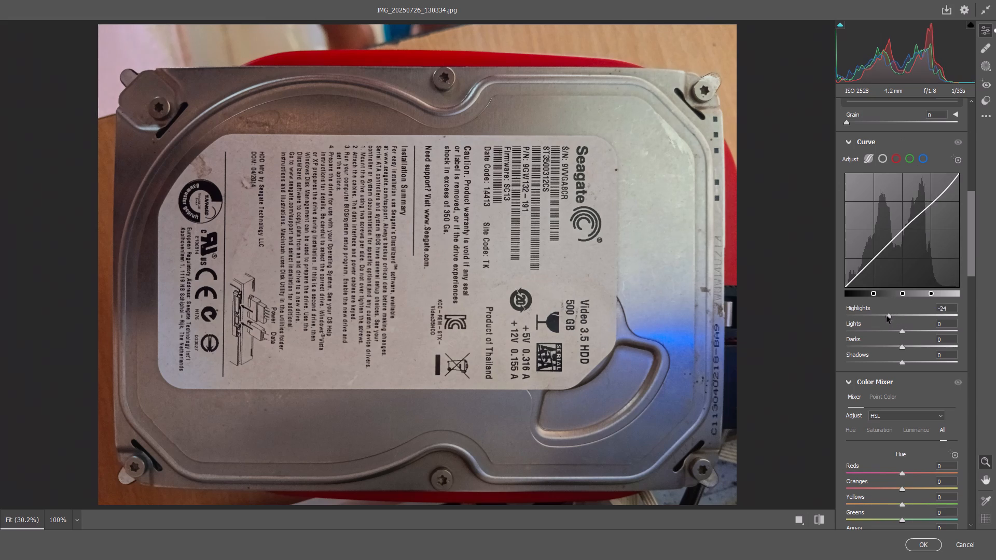
left_click_drag(887, 316, 881, 317)
left_click_drag(903, 331, 902, 332)
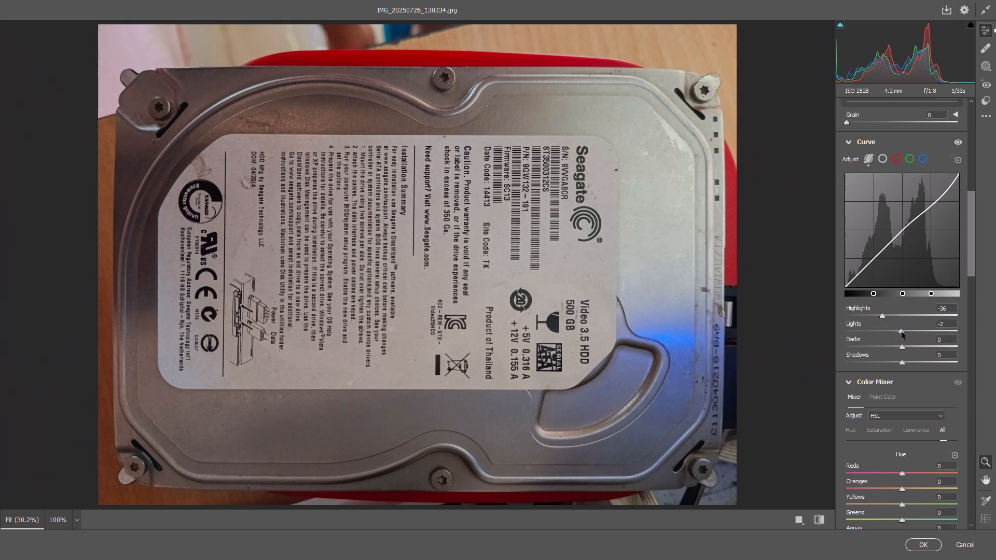
left_click_drag(902, 332, 892, 331)
Set the detail adjustments to Sharpening 29, Noise Reduction 23 and Color Noise Reduction 26.
left_click_drag(972, 221, 970, 292)
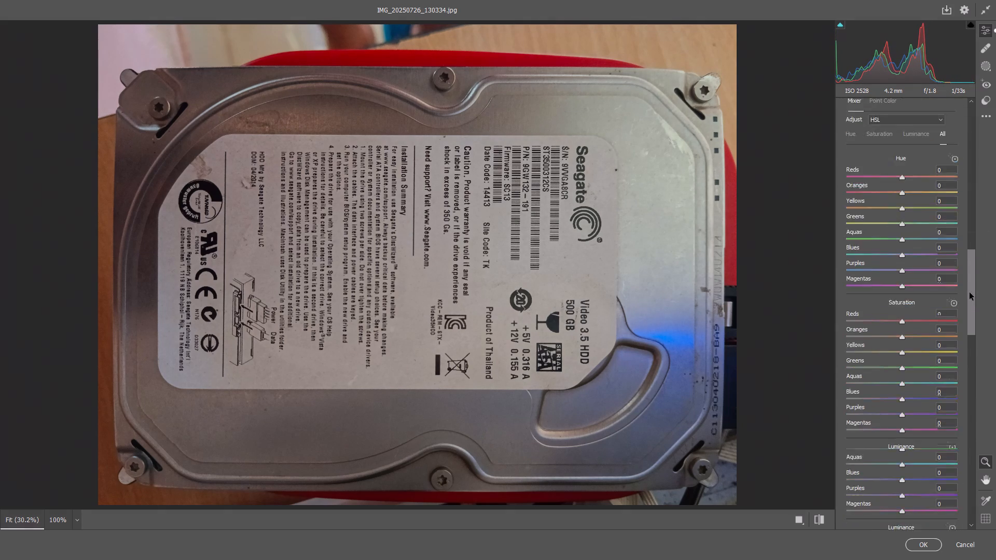
left_click_drag(970, 292, 967, 395)
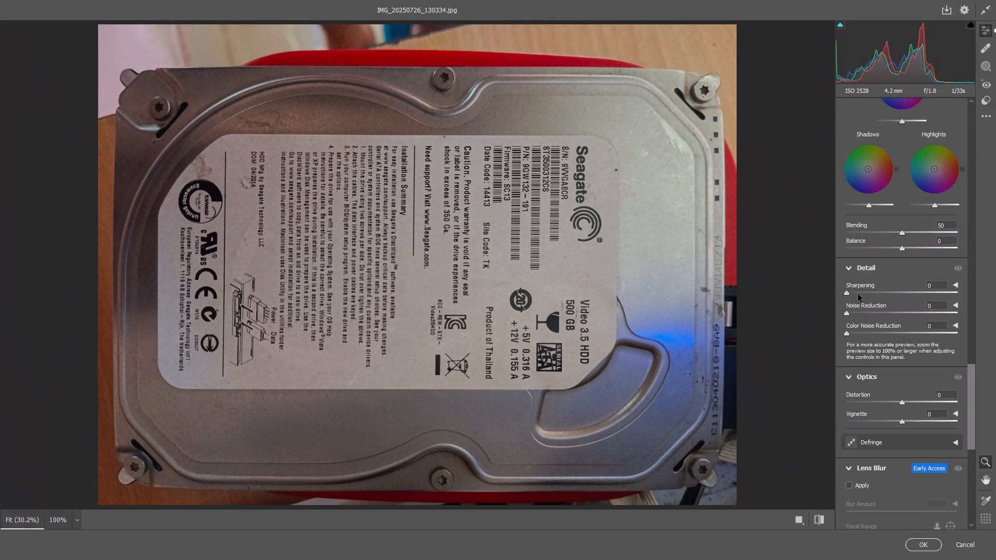
left_click_drag(857, 290, 867, 296)
left_click_drag(864, 314, 865, 314)
left_click_drag(865, 314, 872, 317)
left_click_drag(862, 333, 875, 338)
Enable Lens Blur and apply the Camera Raw adjustments to the hard drive photo.
left_click(847, 486)
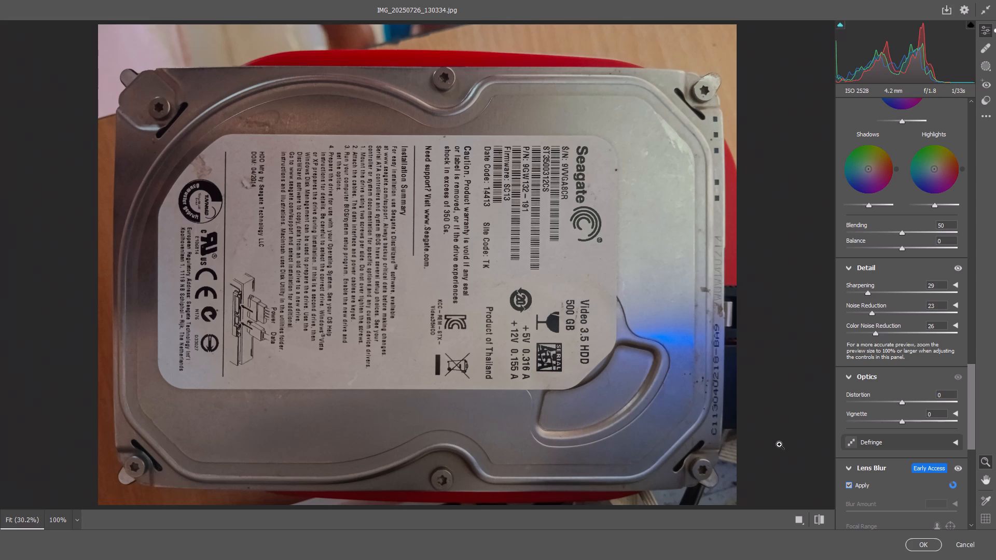
left_click(919, 551)
left_click(921, 546)
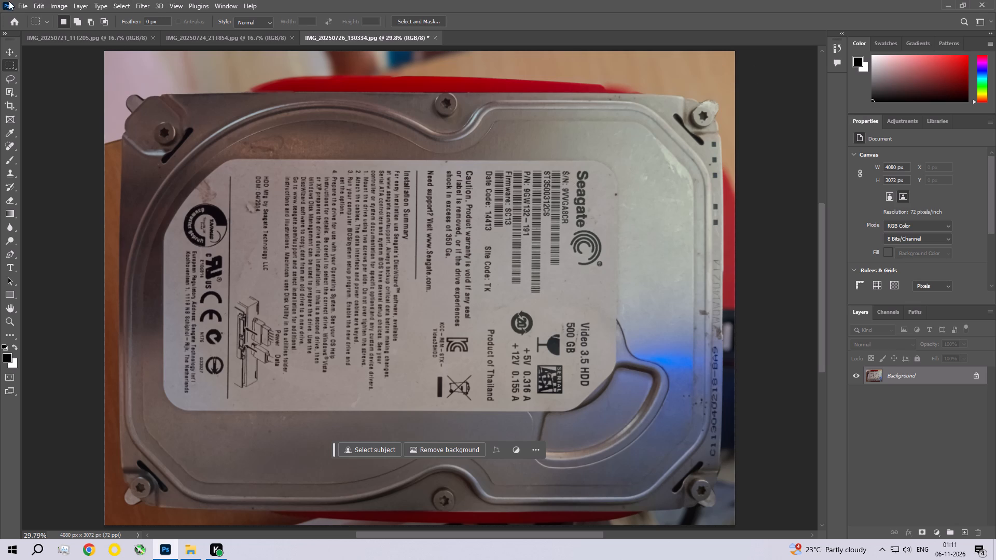
Apply an Exposure adjustment with a small positive Offset to the hard drive photo.
left_click(60, 4)
left_click(70, 31)
left_click(216, 64)
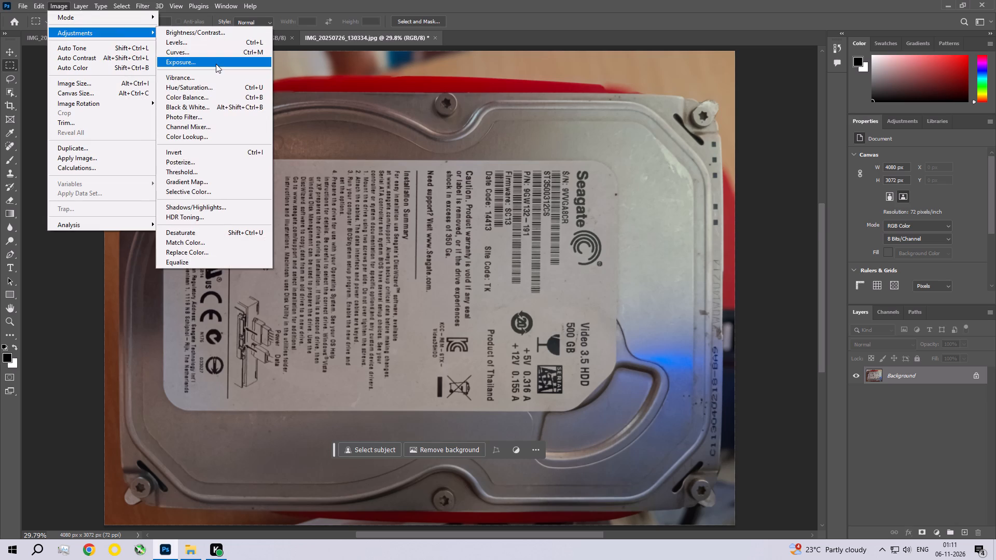
left_click(832, 188)
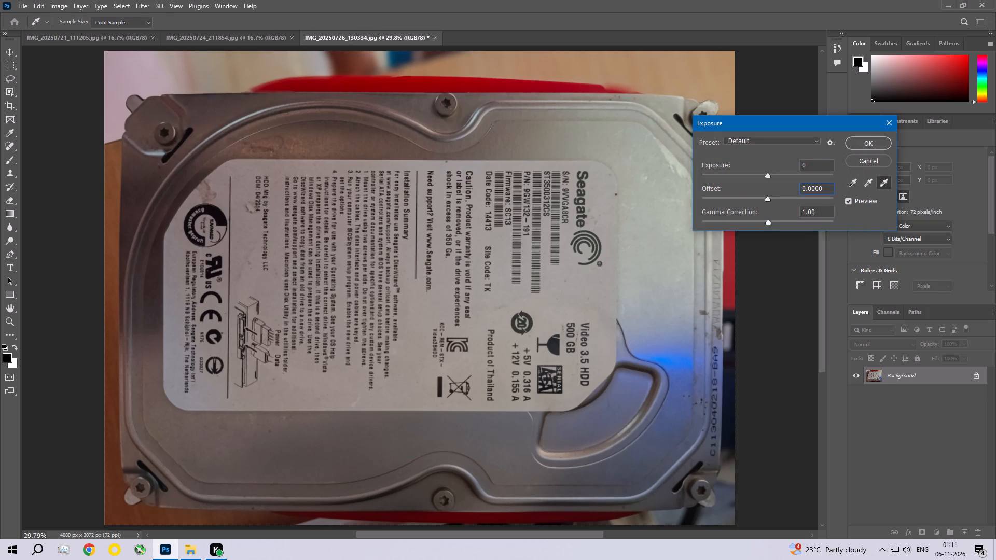
key("BackSpace")
key("BackSpace")
key("BackSpace")
type("100")
key("Return")
Save the hard drive photo as a JPEG at maximum quality 12 and close it.
key("ctrl+s")
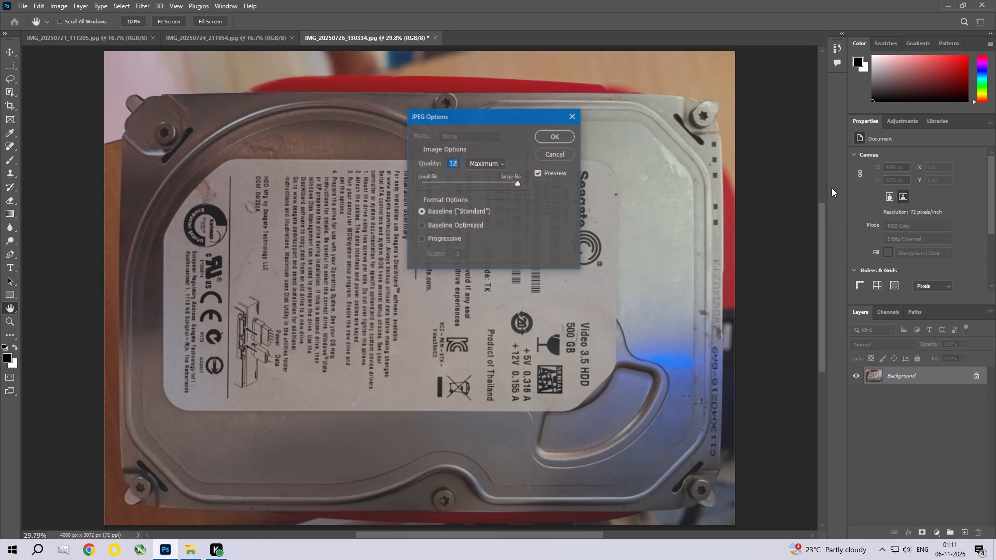
key("Return")
left_click(431, 39)
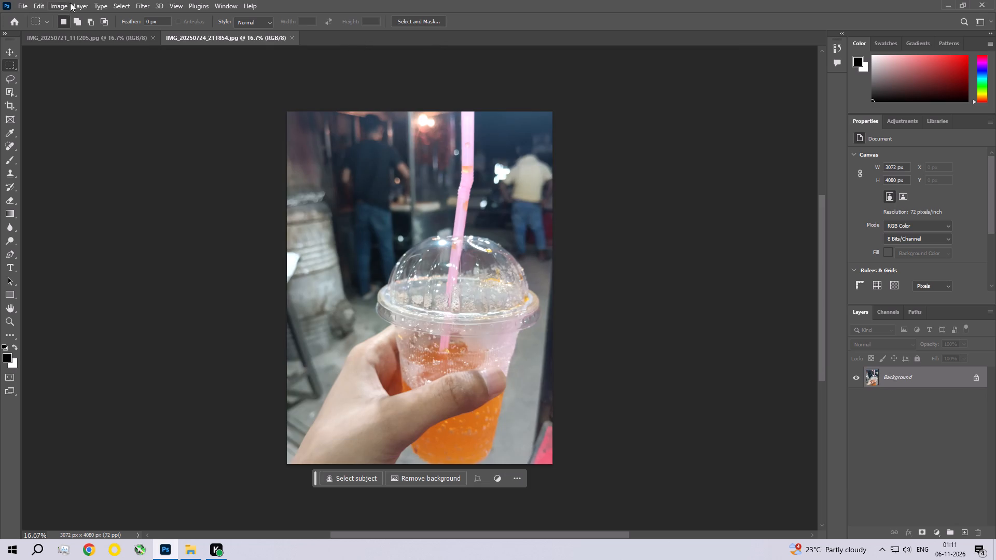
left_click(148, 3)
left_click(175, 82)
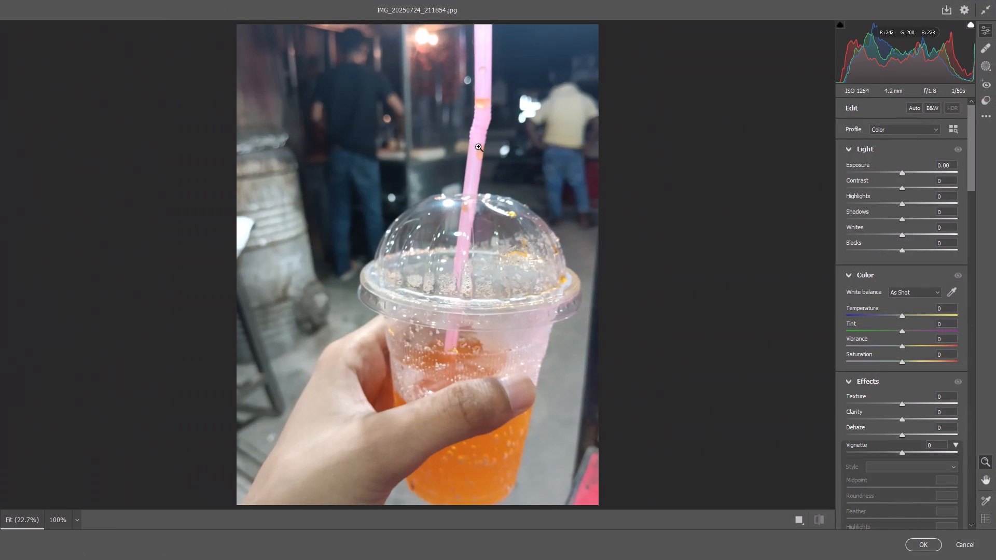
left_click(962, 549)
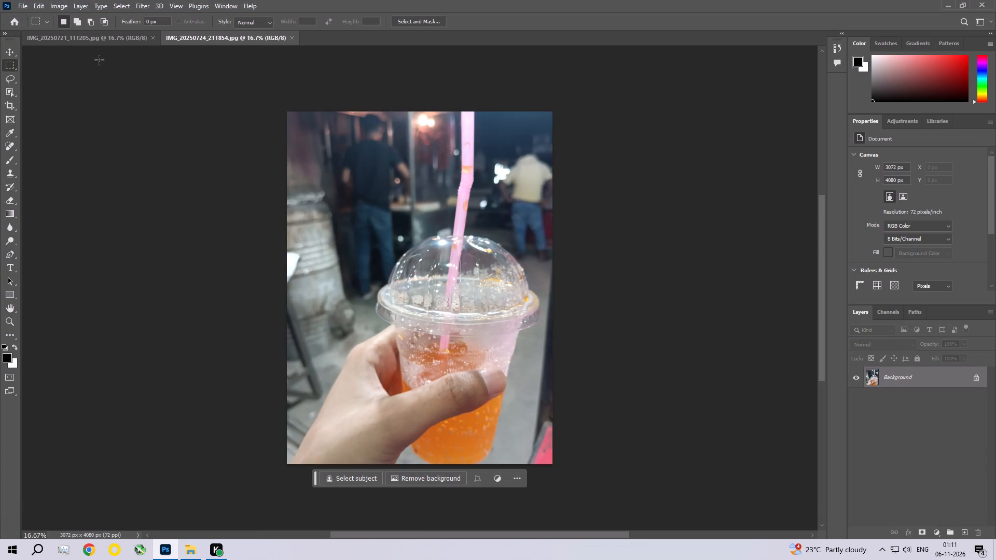
In the Camera Raw filter, set the drink photo's Exposure +0.25, Contrast +22, Highlights -20, Shadows +10, Whites -21 and Blacks +5.
left_click(52, 0)
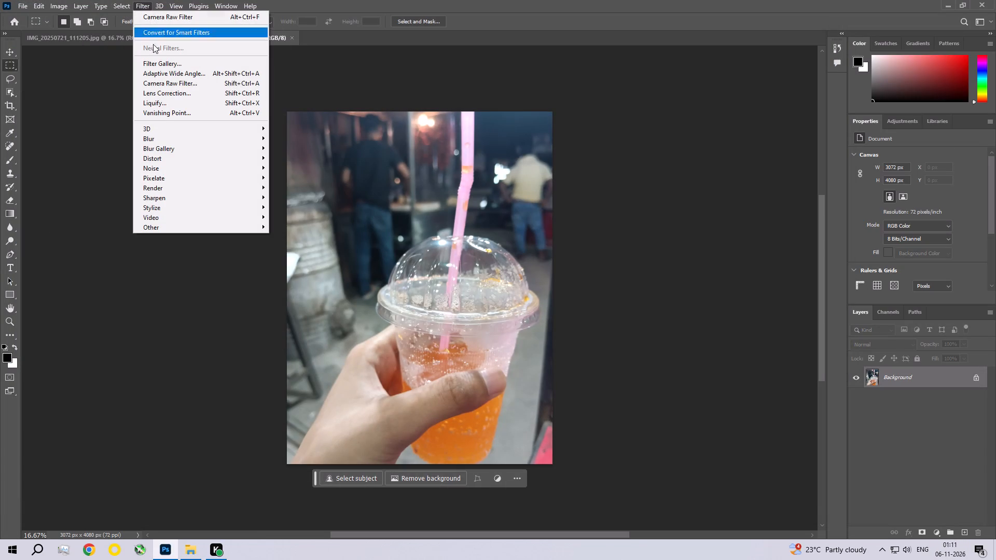
left_click(172, 82)
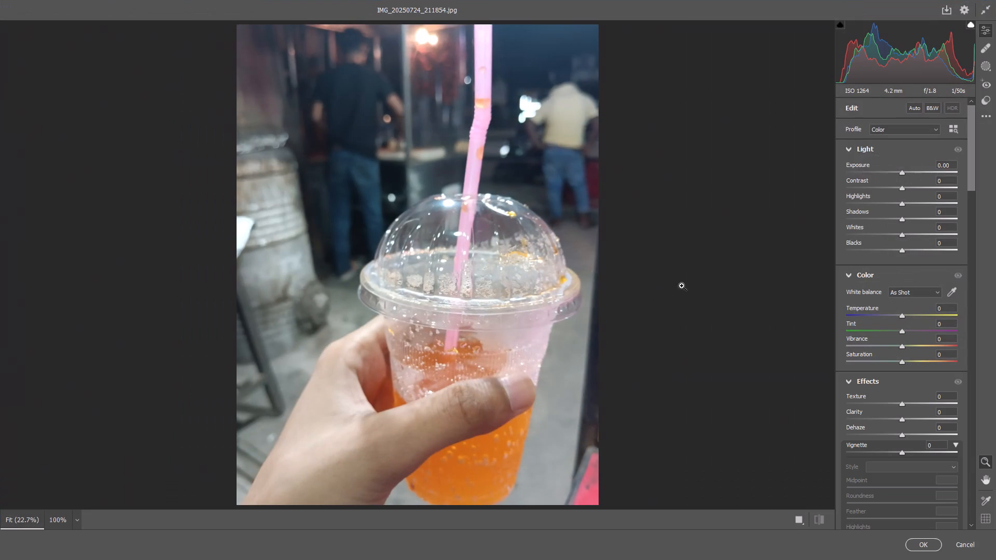
left_click_drag(905, 187, 911, 190)
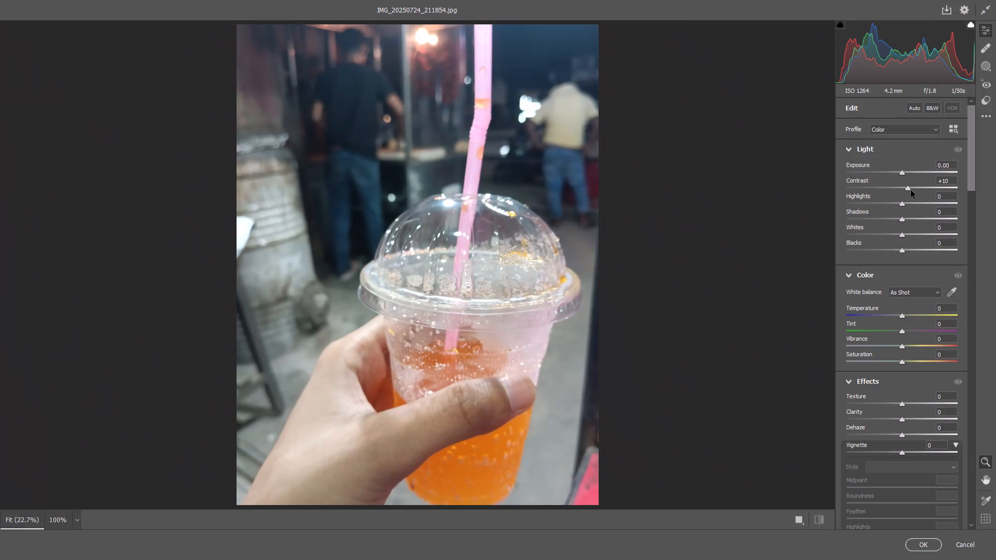
left_click_drag(911, 190, 917, 191)
left_click_drag(901, 204, 890, 202)
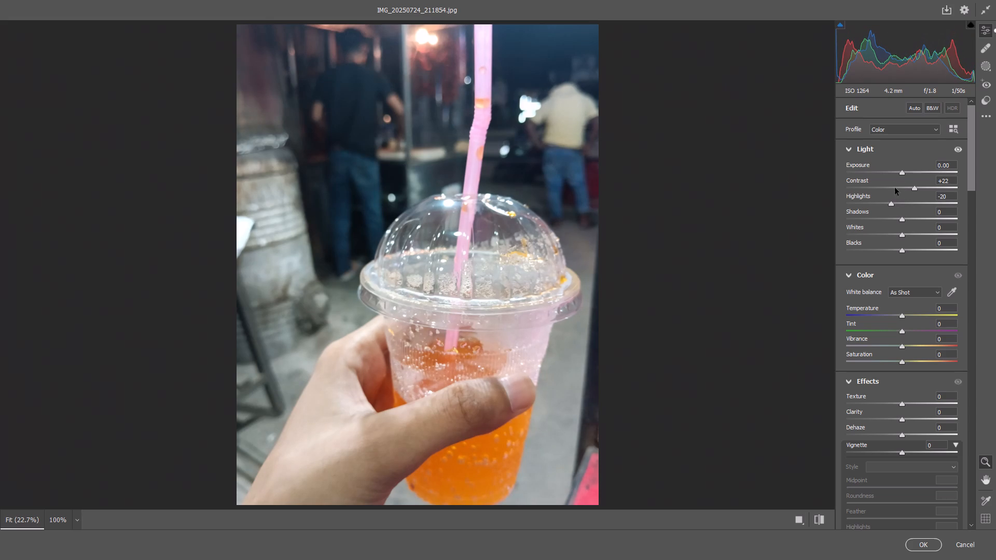
left_click(902, 173)
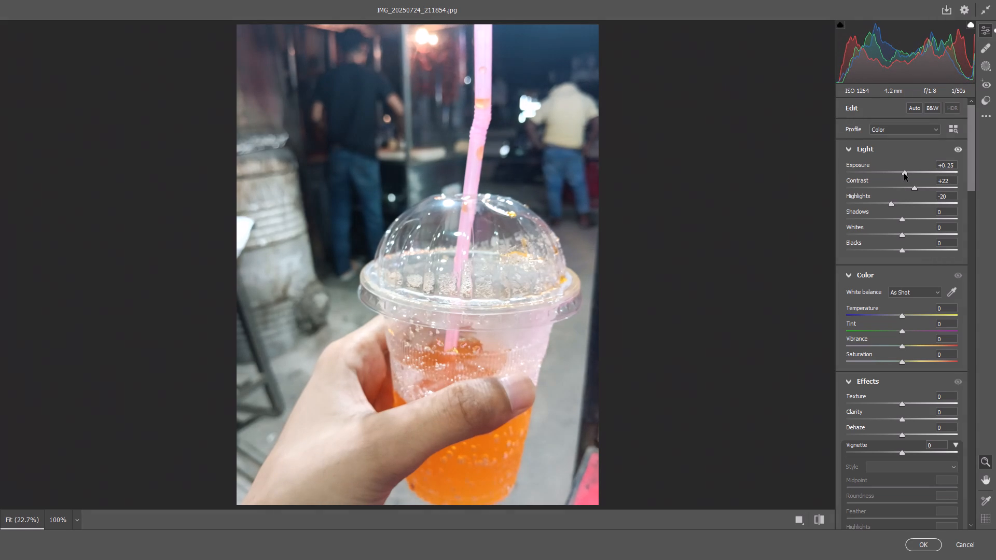
left_click_drag(902, 221, 888, 216)
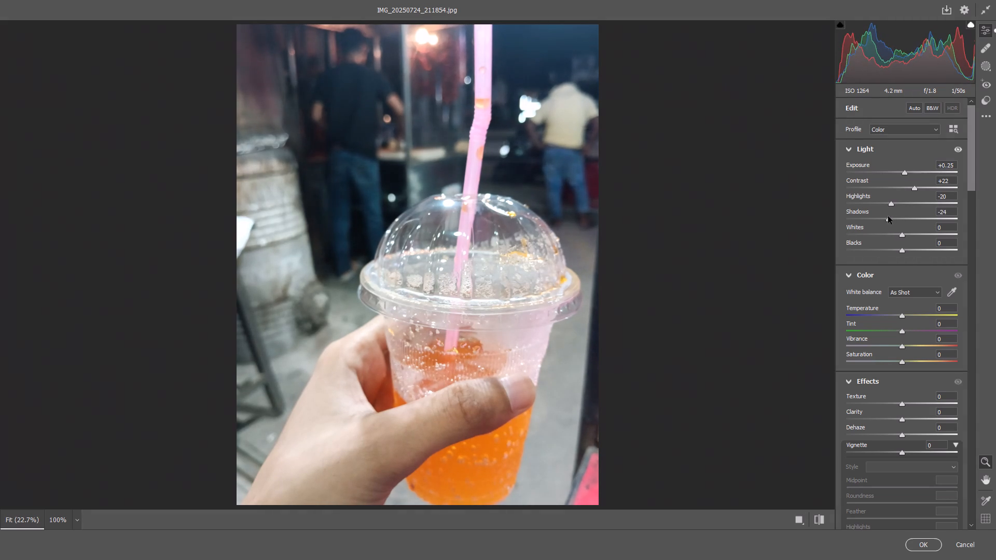
left_click_drag(888, 216, 907, 217)
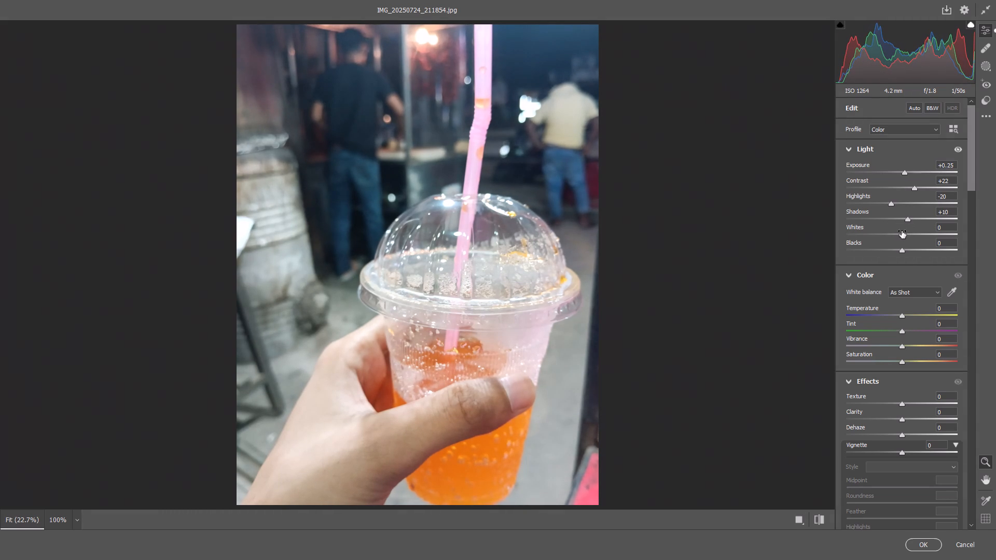
left_click_drag(903, 235, 892, 232)
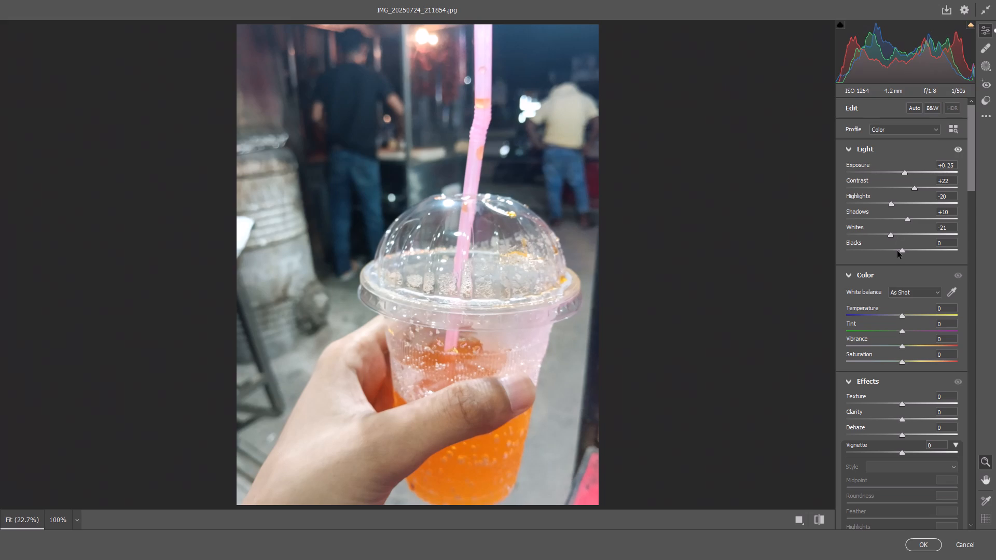
left_click(901, 248)
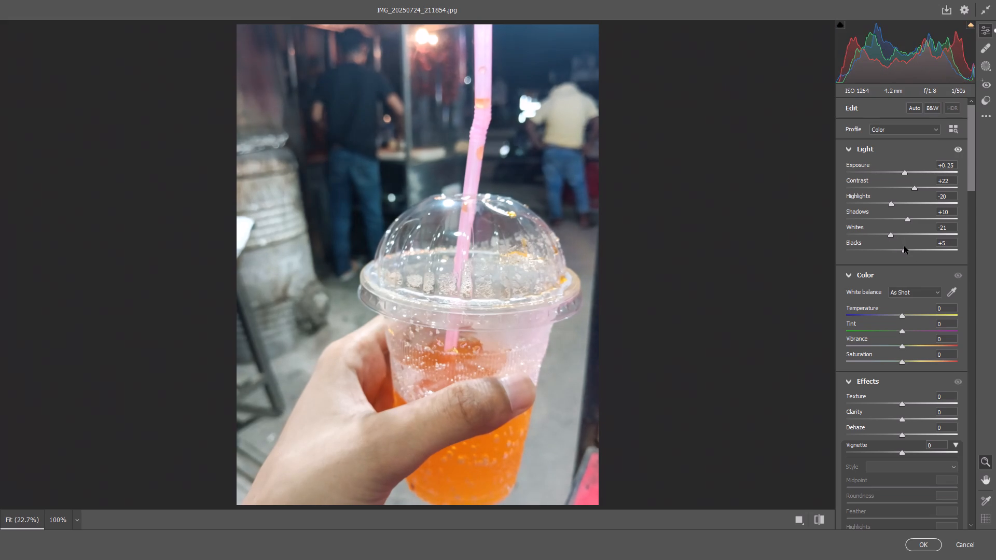
Set the drink photo's Vibrance to +11 and Saturation to +21.
left_click_drag(970, 158, 983, 213)
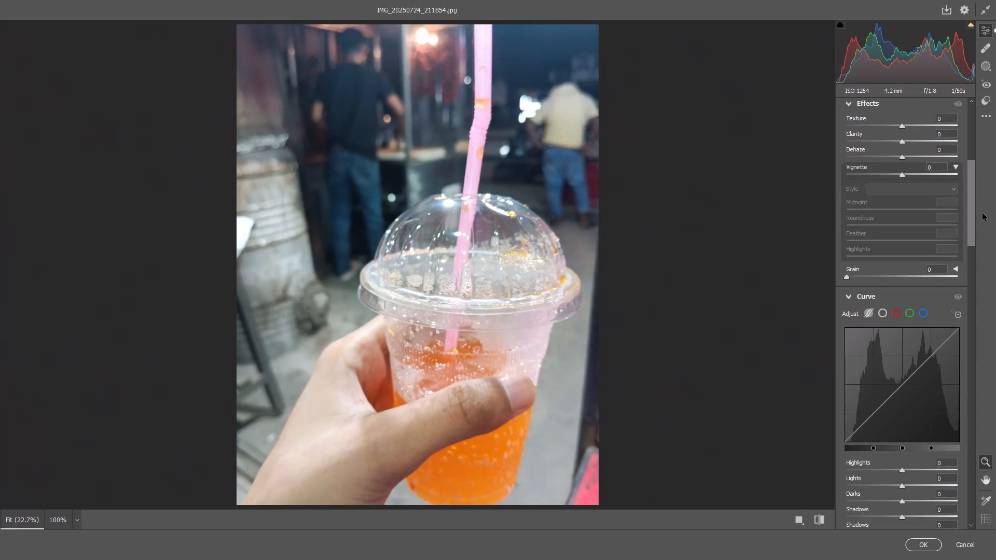
left_click_drag(983, 213, 976, 187)
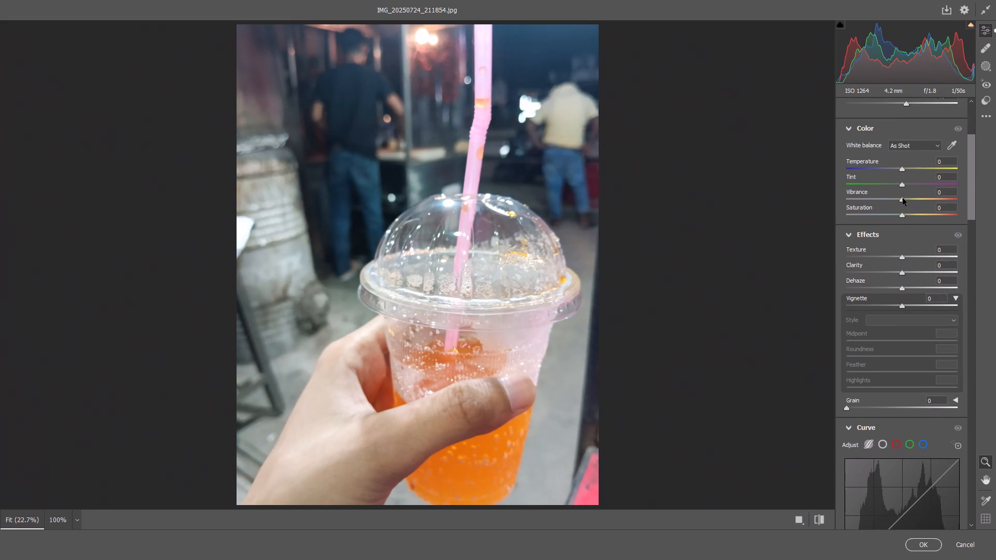
left_click_drag(903, 198, 909, 200)
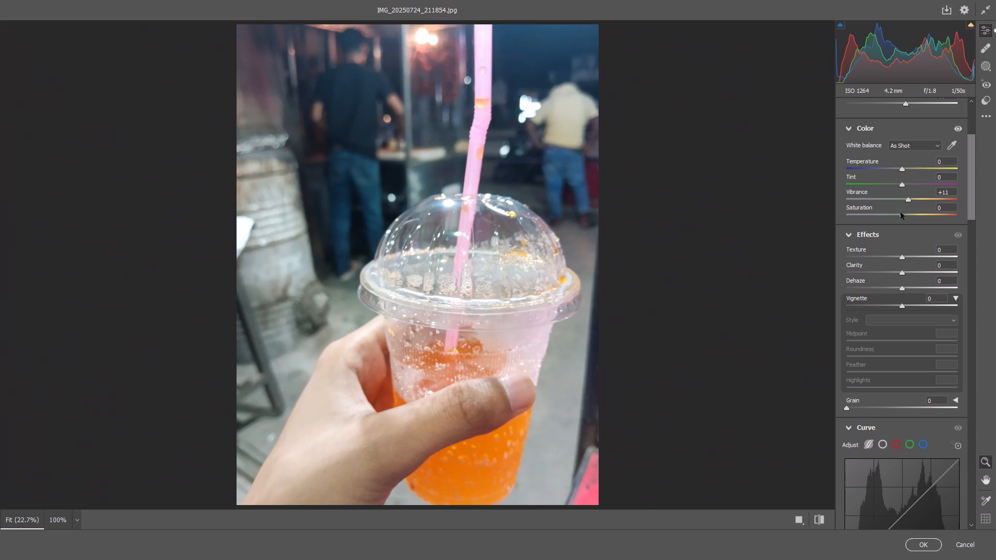
left_click_drag(901, 212, 909, 217)
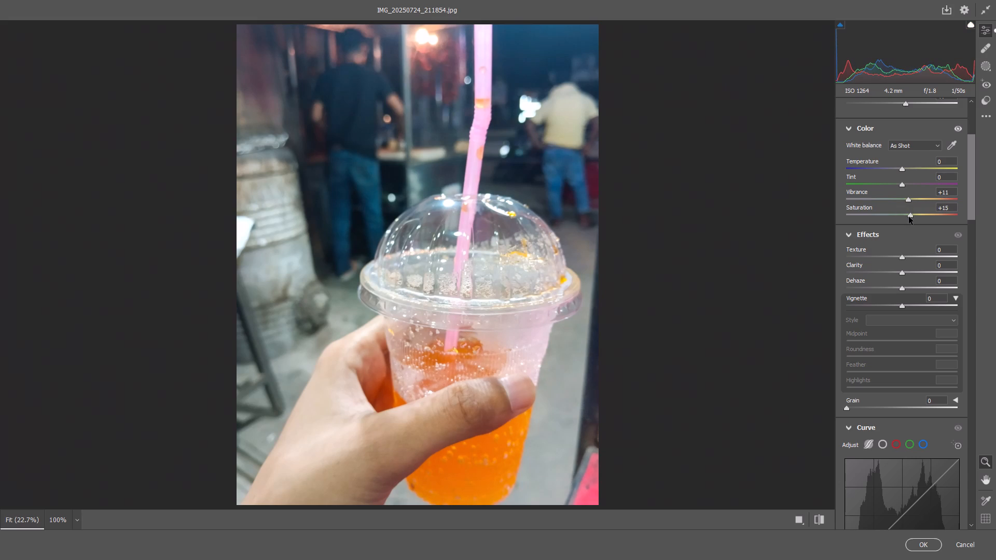
left_click_drag(909, 217, 912, 218)
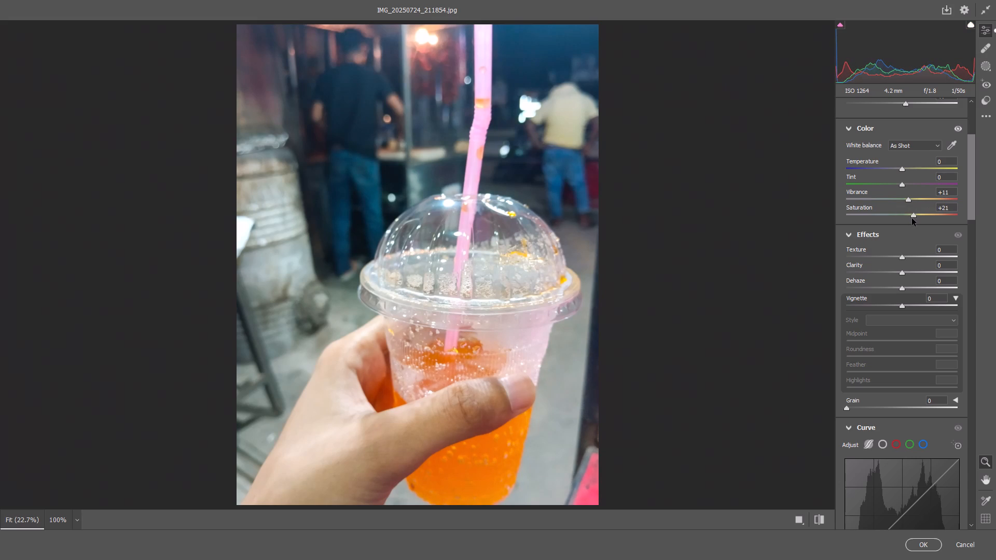
Set the effects to Texture +10, Clarity +9, Dehaze +7 and Vignette -6.
left_click_drag(969, 171, 971, 194)
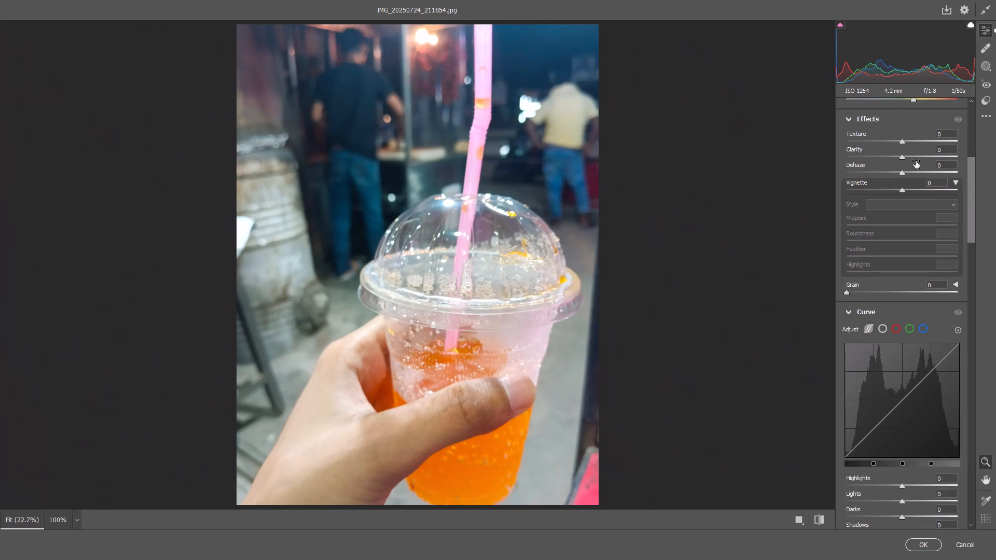
left_click_drag(903, 141, 908, 144)
left_click_drag(900, 158, 904, 158)
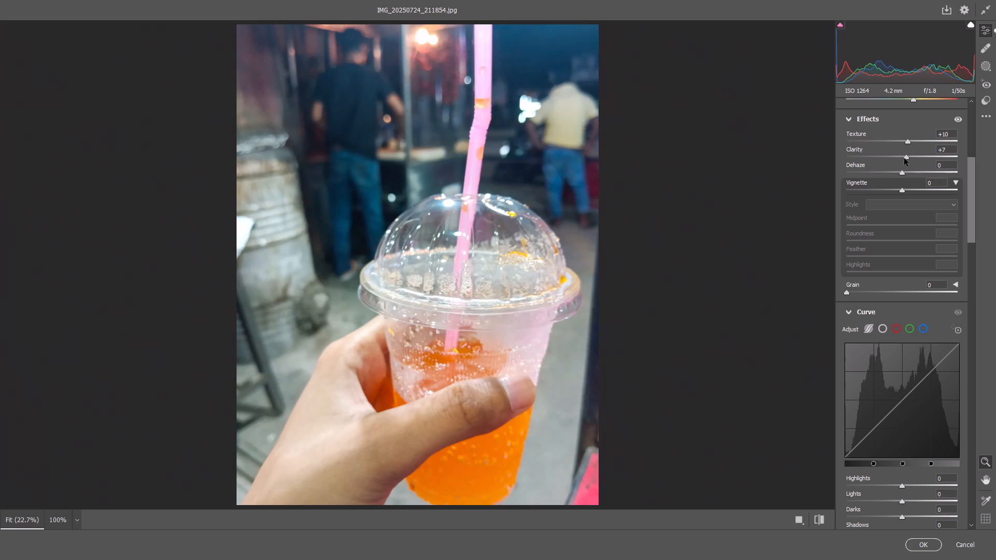
left_click_drag(904, 158, 905, 158)
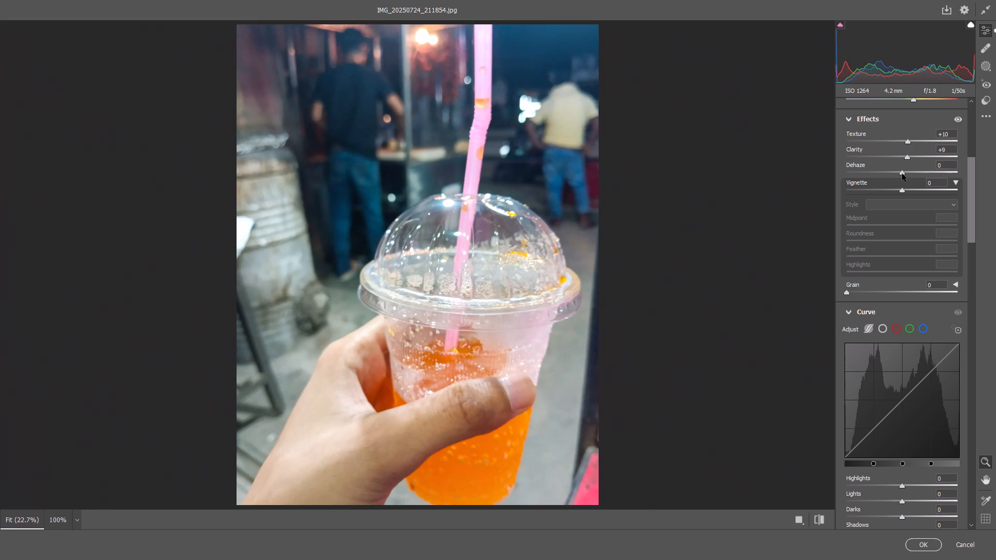
left_click_drag(902, 174, 902, 177)
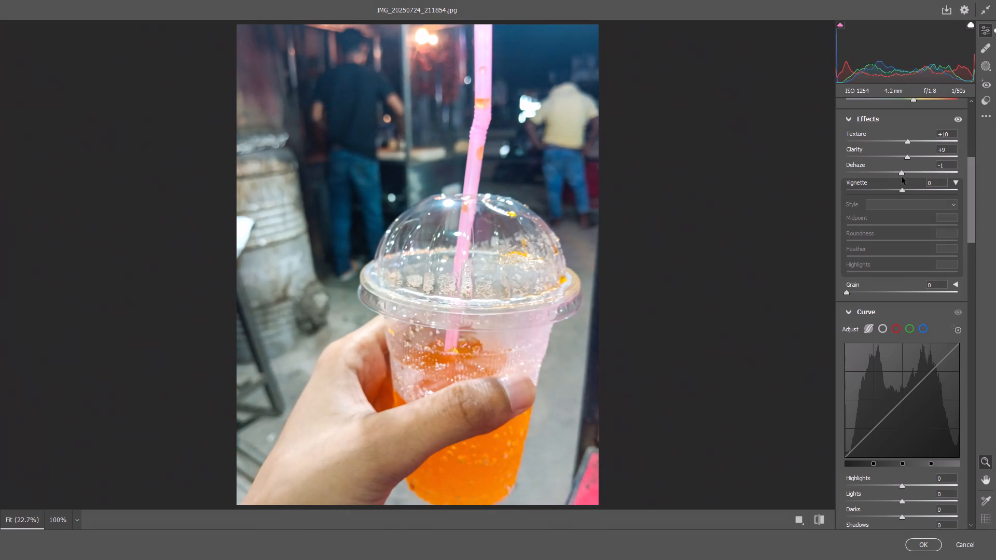
left_click_drag(902, 177, 906, 179)
left_click_drag(902, 191, 911, 191)
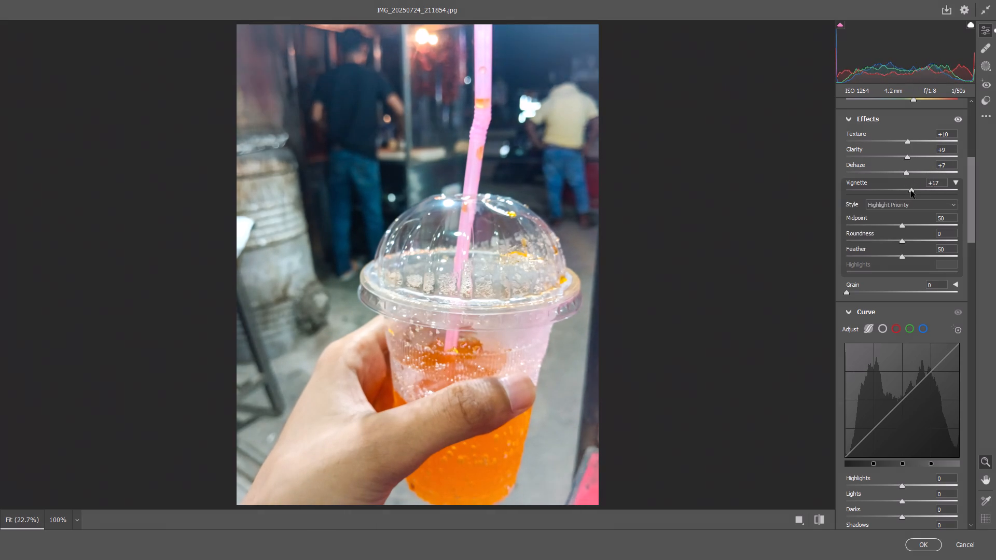
left_click_drag(911, 191, 898, 186)
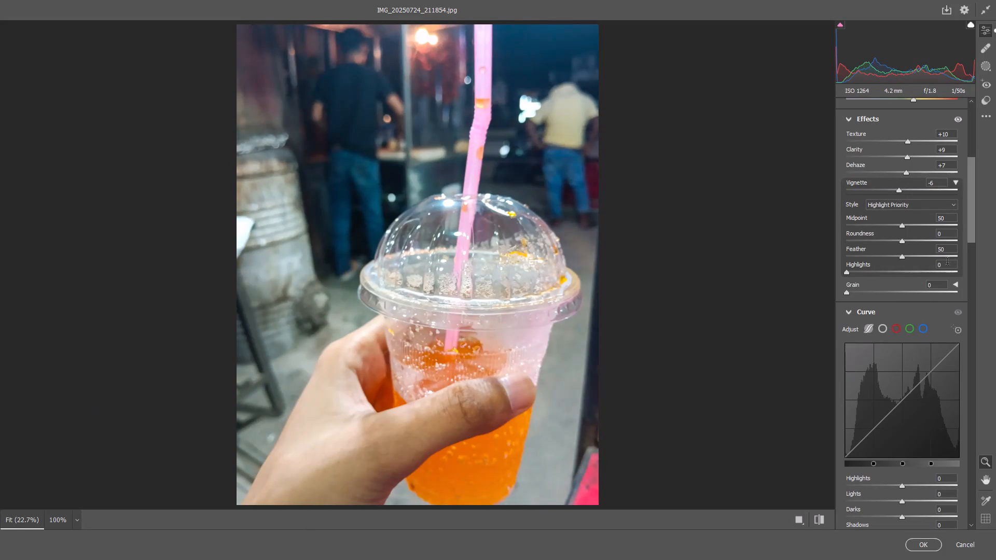
Lower the parametric curve's Highlights and Lights moderately.
left_click_drag(970, 218, 971, 245)
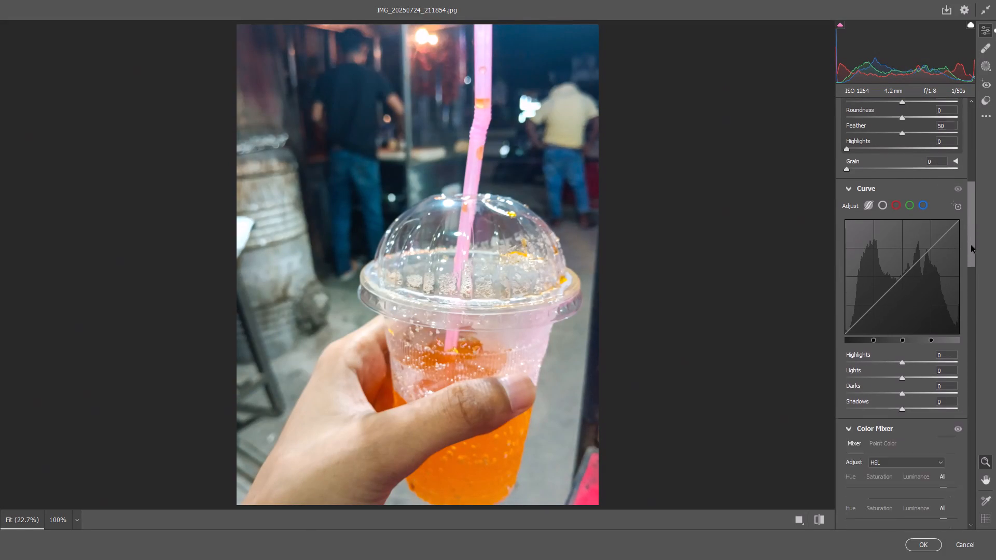
left_click_drag(971, 245, 971, 250)
left_click_drag(901, 320, 895, 322)
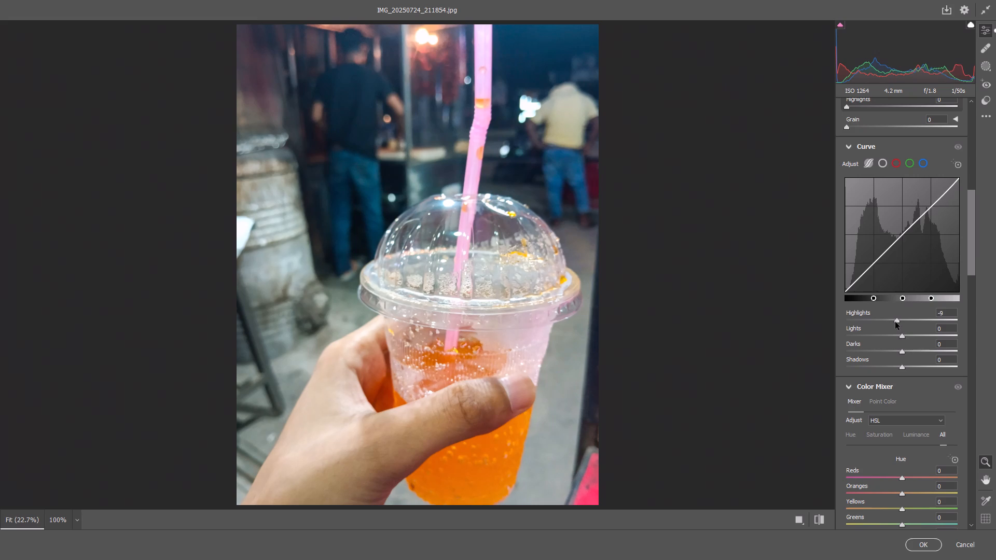
left_click_drag(895, 322, 890, 321)
left_click_drag(902, 336, 891, 334)
Set the detail adjustments to Sharpening 28, Noise Reduction 22 and Color Noise Reduction 24.
left_click_drag(973, 239, 968, 374)
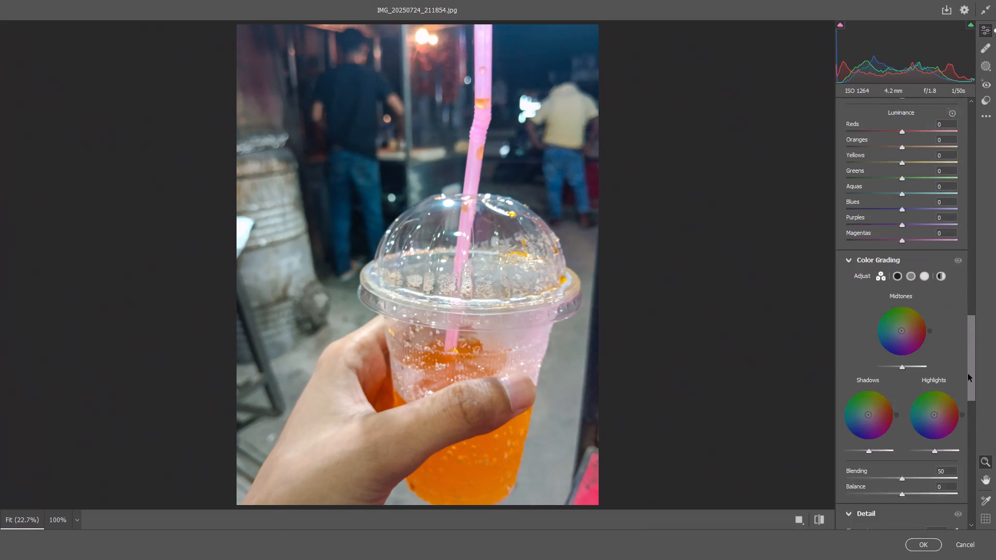
left_click_drag(968, 374, 968, 413)
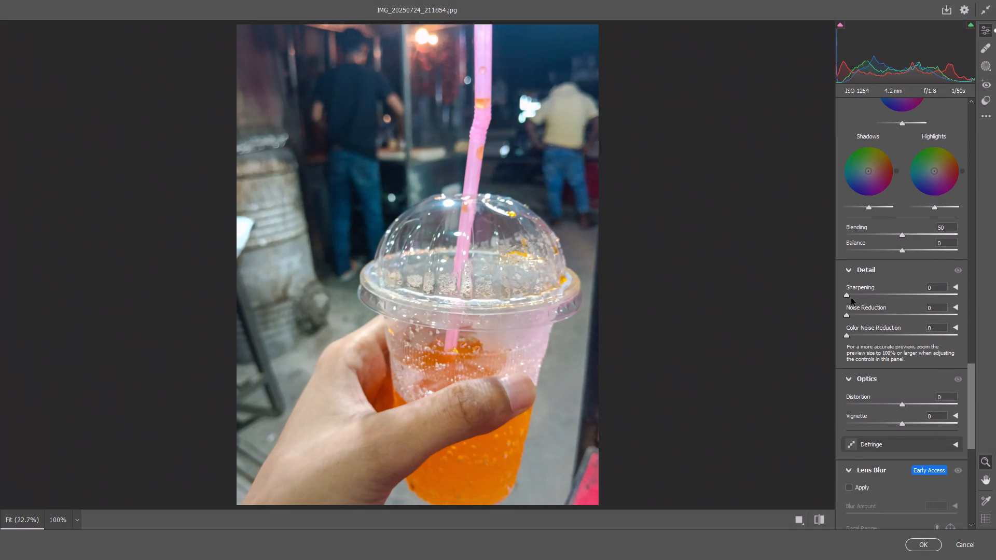
left_click(851, 298)
left_click_drag(858, 296, 867, 297)
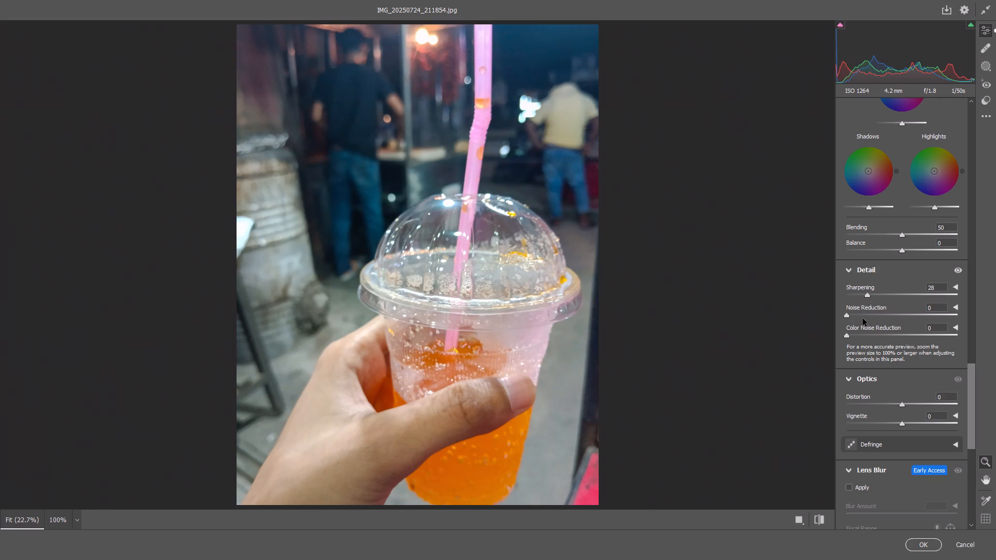
left_click(866, 316)
left_click(870, 335)
Apply the Camera Raw adjustments to the drink photo, leaving Lens Blur off.
left_click_drag(972, 383, 979, 455)
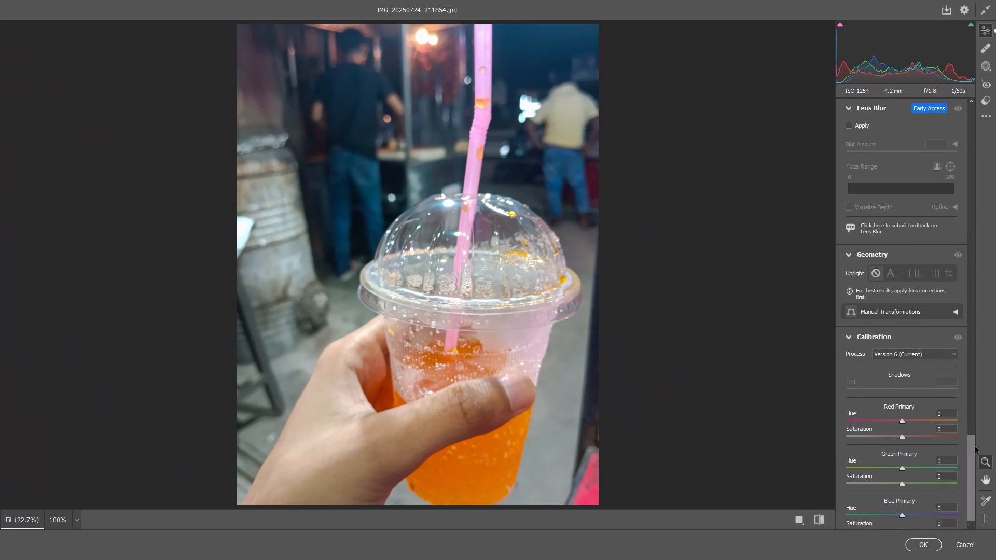
left_click(917, 545)
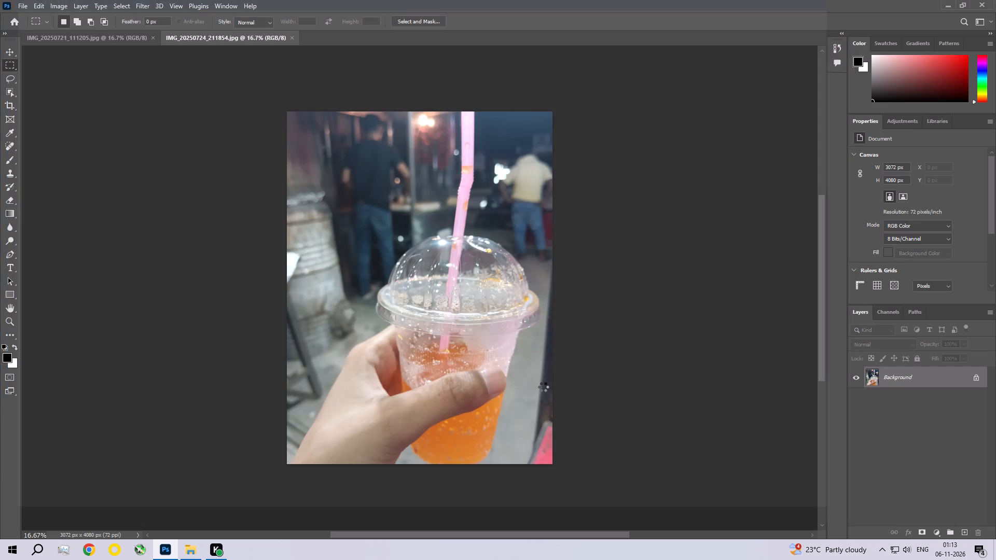
Apply a Warming Filter (85) photo filter at about 39% density to the drink photo, preserving luminosity.
left_click(57, 4)
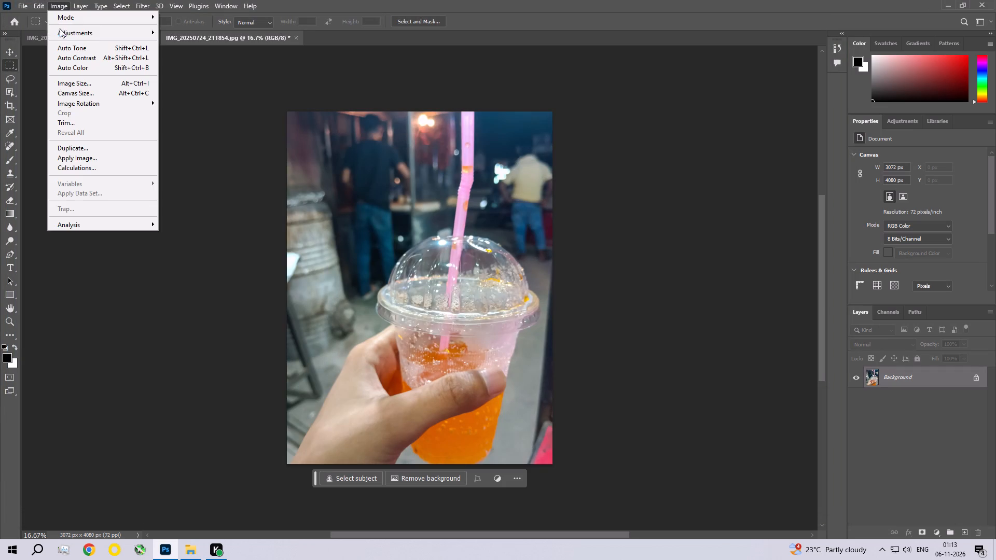
left_click(60, 29)
left_click(194, 115)
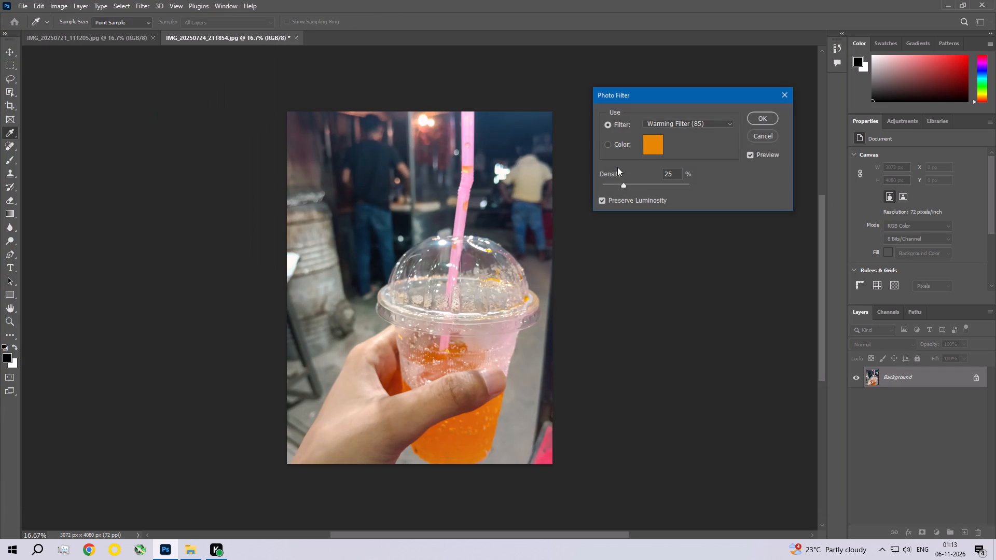
left_click_drag(630, 184, 635, 186)
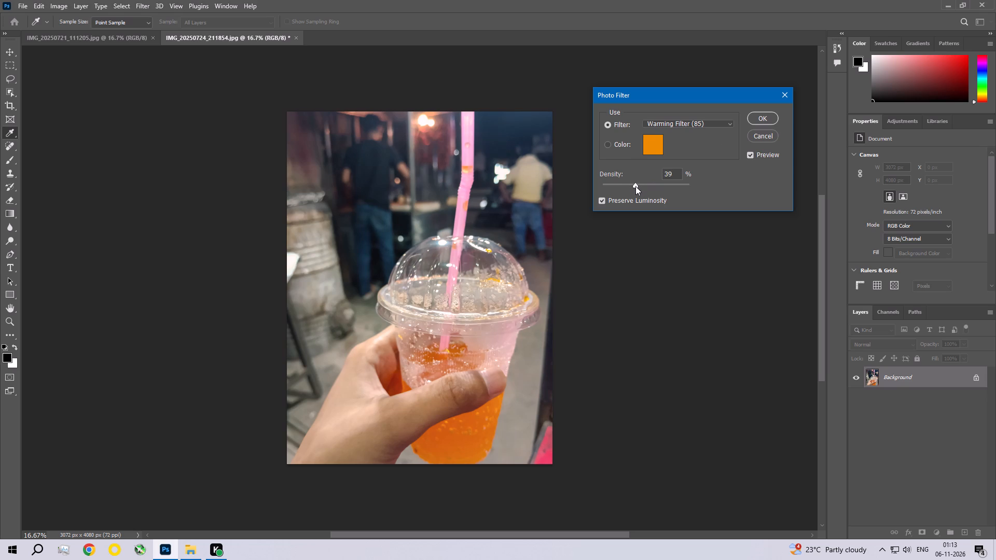
left_click_drag(635, 186, 637, 187)
left_click(760, 116)
Apply an Exposure adjustment with an offset of 0.0050 to the drink photo.
left_click(61, 1)
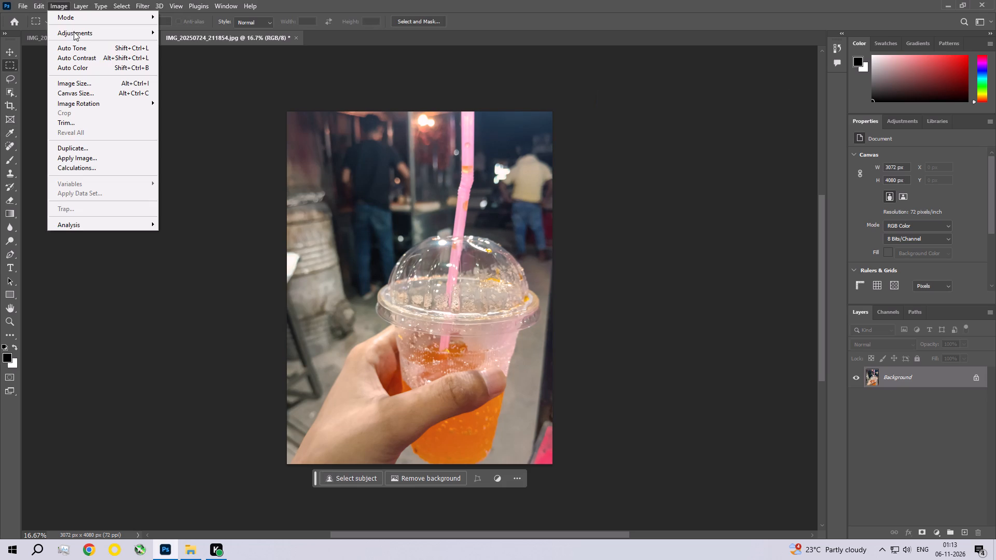
left_click(74, 32)
left_click(216, 60)
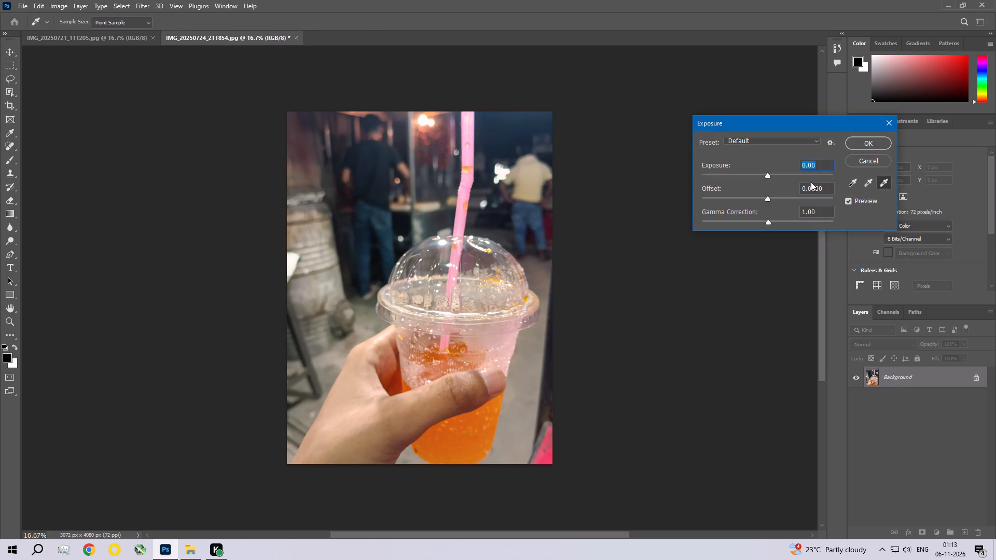
left_click(831, 188)
key("BackSpace")
key("BackSpace")
type("50")
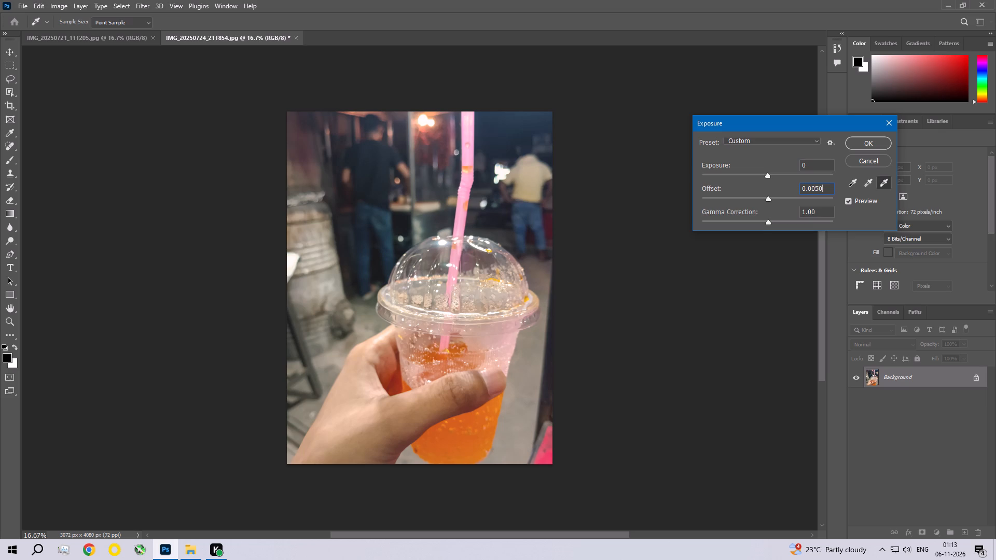
key("Return")
Save the drink photo, inspect the cup up close, and close the file.
key("ctrl+s")
key("Return")
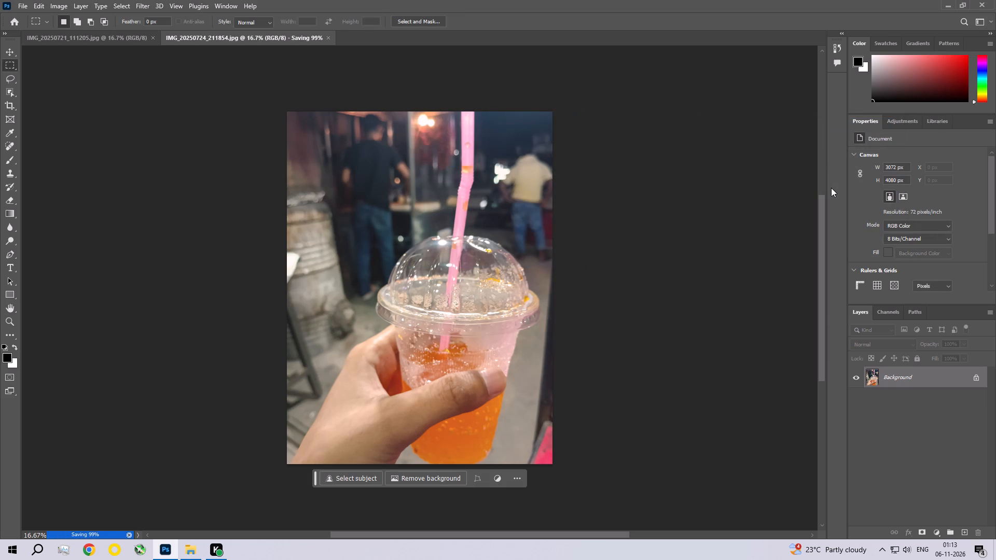
key("ctrl+space")
key("ctrl+space")
key("ctrl+space")
key("ctrl+space")
key("ctrl+space")
key("ctrl+space")
key("ctrl+space")
key("ctrl+space")
key("ctrl+space")
key("ctrl+space")
key("ctrl+space")
key("ctrl+space")
key("ctrl+space")
key("ctrl+space")
key("ctrl+space")
double_click(442, 255, "ctrl")
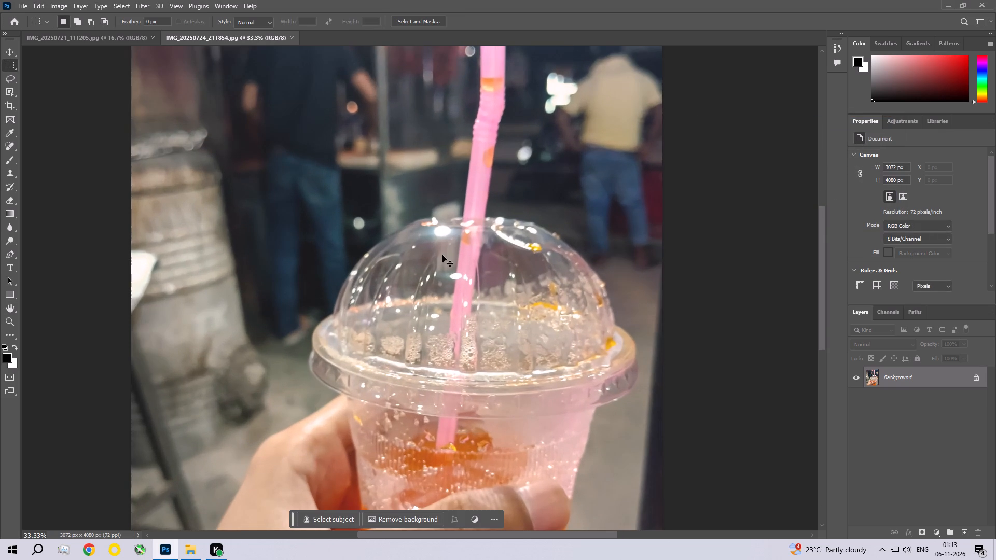
key("ctrl+0")
key("ctrl+s")
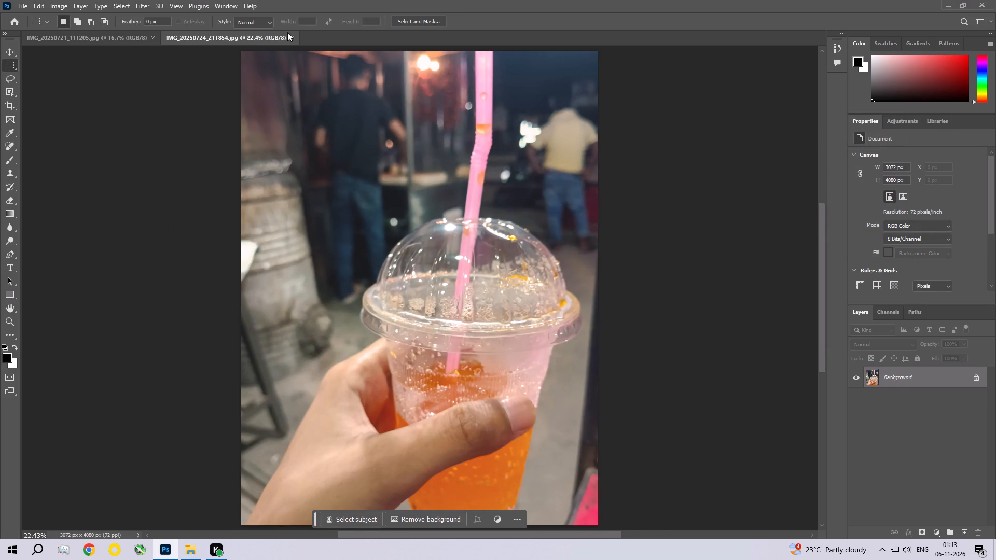
left_click(292, 36)
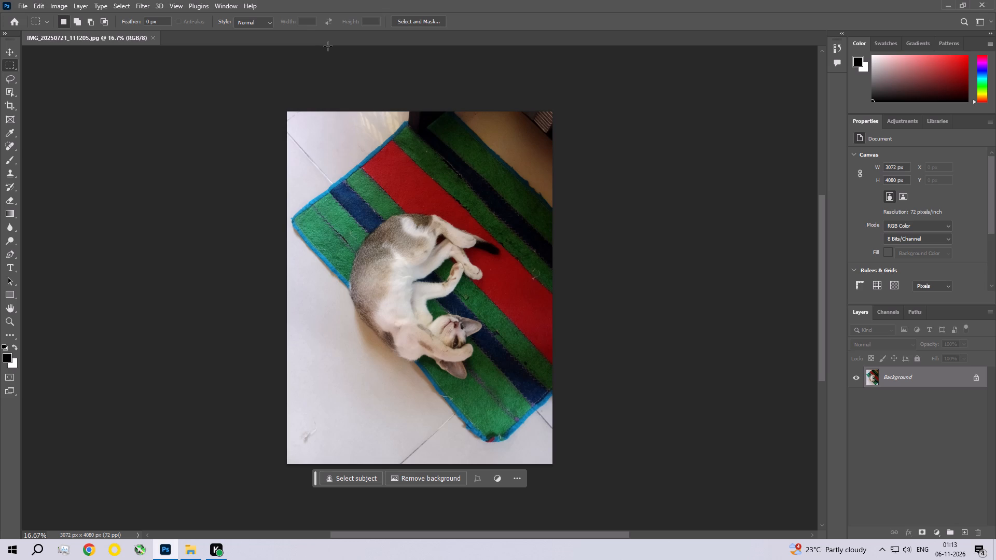
Remove the whitish mark on the floor tile near the cat photo's lower-left corner with a Content-Aware fill, and deselect.
key("ctrl+space")
key("ctrl+space")
key("ctrl+space")
key("ctrl+space")
key("ctrl+space")
key("ctrl+space")
key("ctrl+space")
key("ctrl+space")
key("ctrl+space")
key("ctrl+space")
key("ctrl+space")
key("ctrl+space")
key("ctrl+space")
key("ctrl+space")
key("ctrl+space")
key("ctrl+space")
key("ctrl+space")
key("ctrl+space")
key("ctrl+space")
key("ctrl+space")
double_click(301, 428, "ctrl")
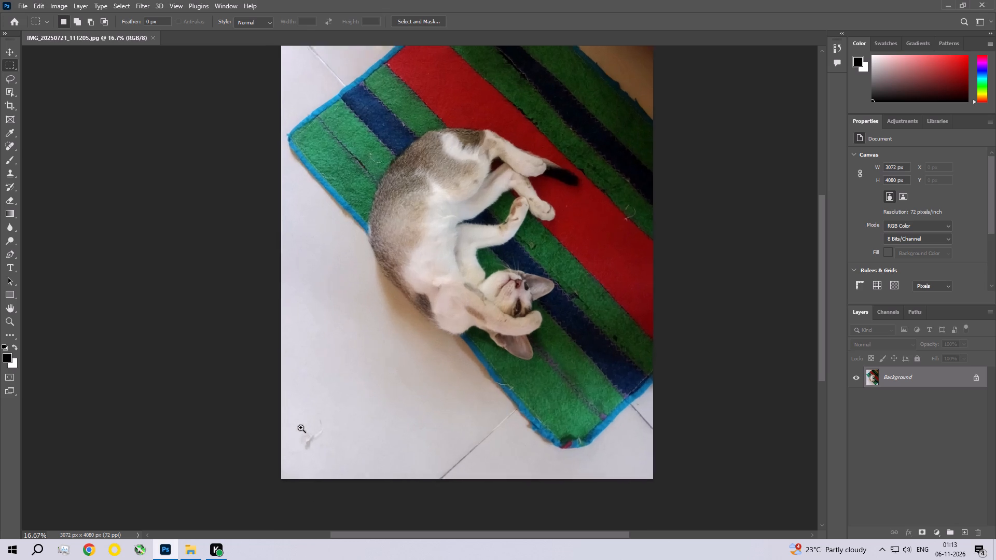
left_click_drag(369, 428, 402, 401)
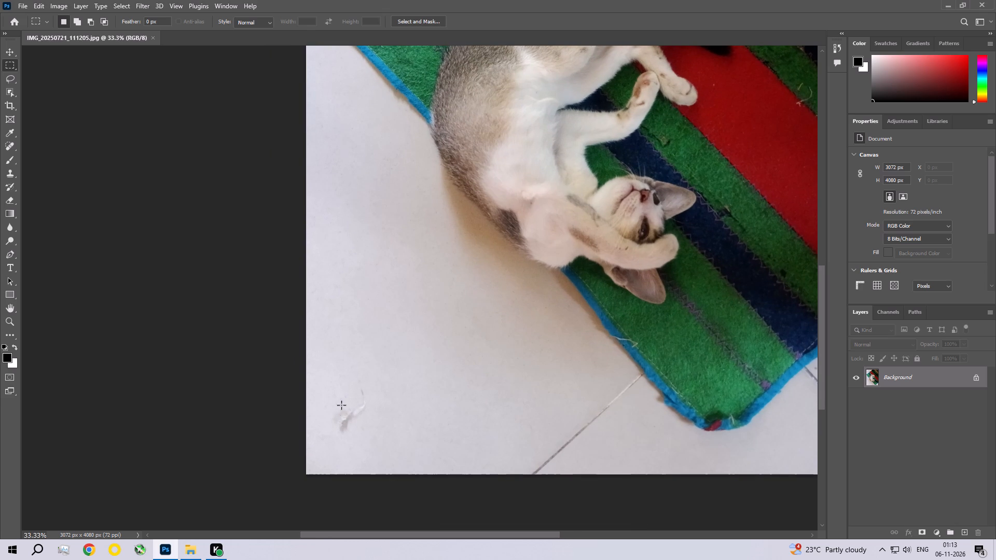
left_click_drag(322, 429, 383, 384)
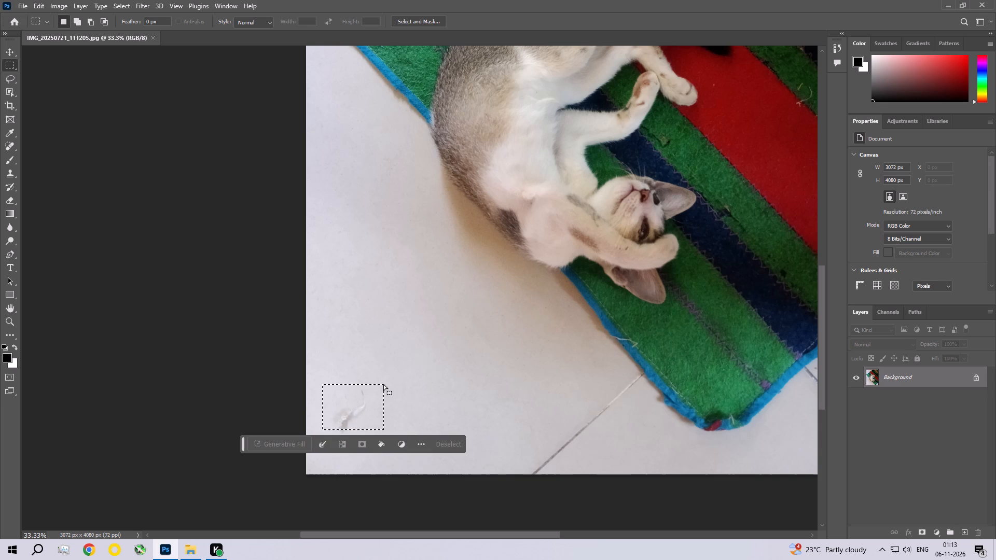
left_click(39, 0)
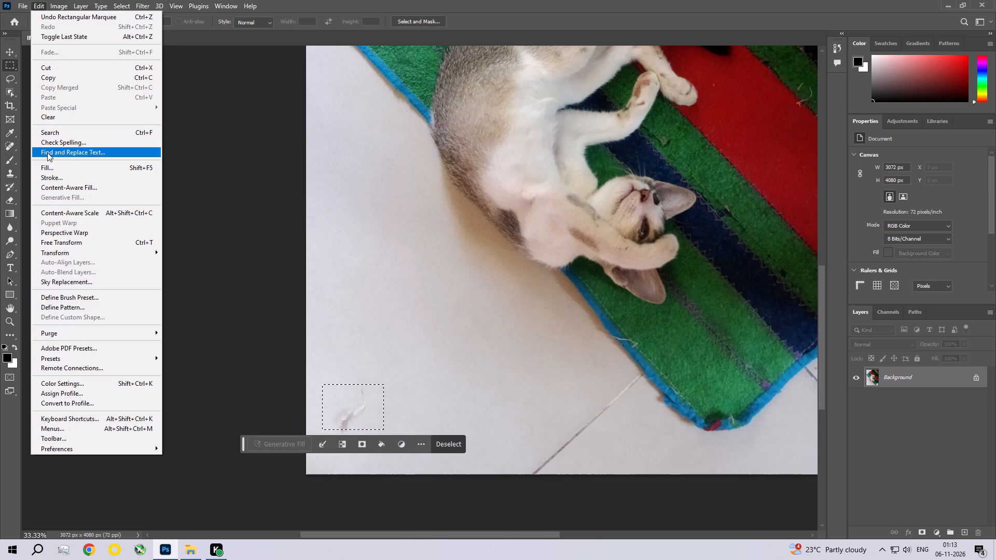
left_click(48, 162)
left_click(45, 164)
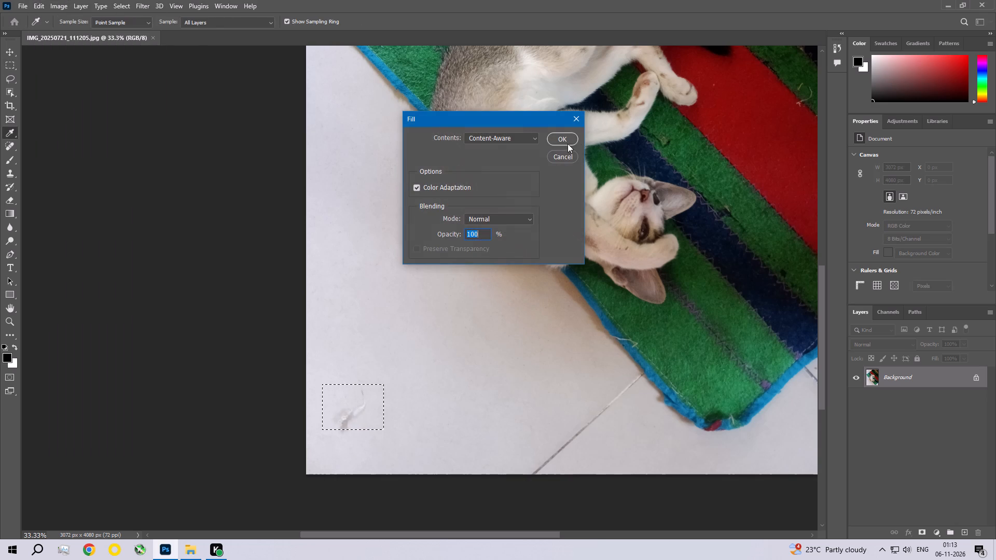
left_click(575, 138)
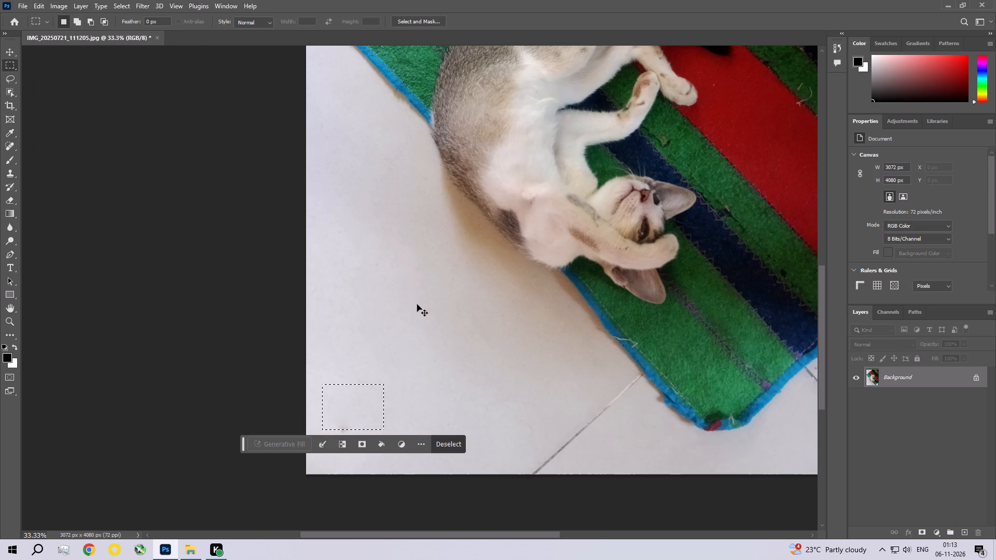
key("ctrl+d")
Remove the faint leftover spot in the same lower-left floor area with another Content-Aware fill, and deselect.
key("space")
key("space")
key("space")
key("space")
key("space")
key("space")
key("space")
key("space")
key("space")
key("space")
key("space")
key("space")
key("space")
key("space")
key("space")
key("space")
key("space")
key("space")
key("space")
key("space")
left_click_drag(537, 269, 462, 313)
left_click_drag(428, 400, 444, 327)
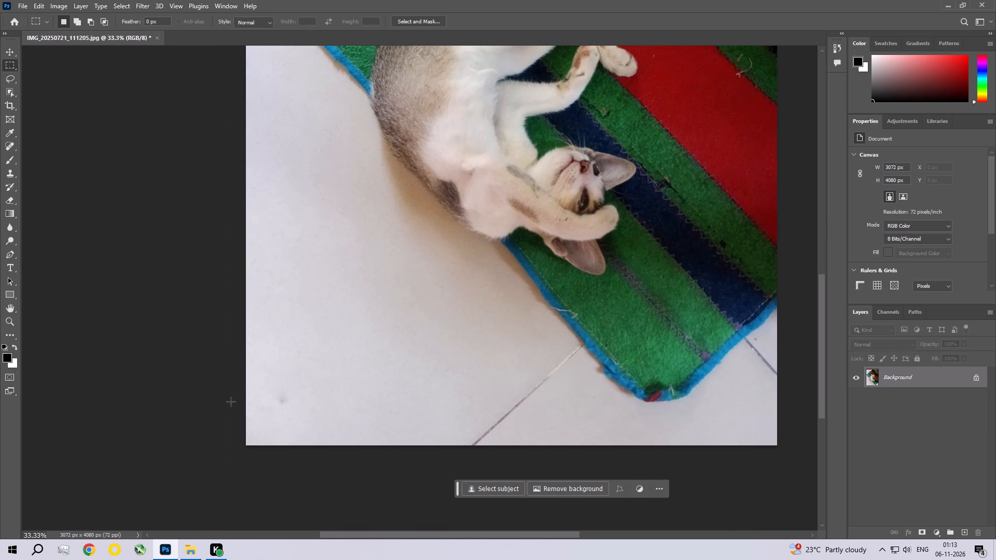
left_click_drag(270, 389, 293, 411)
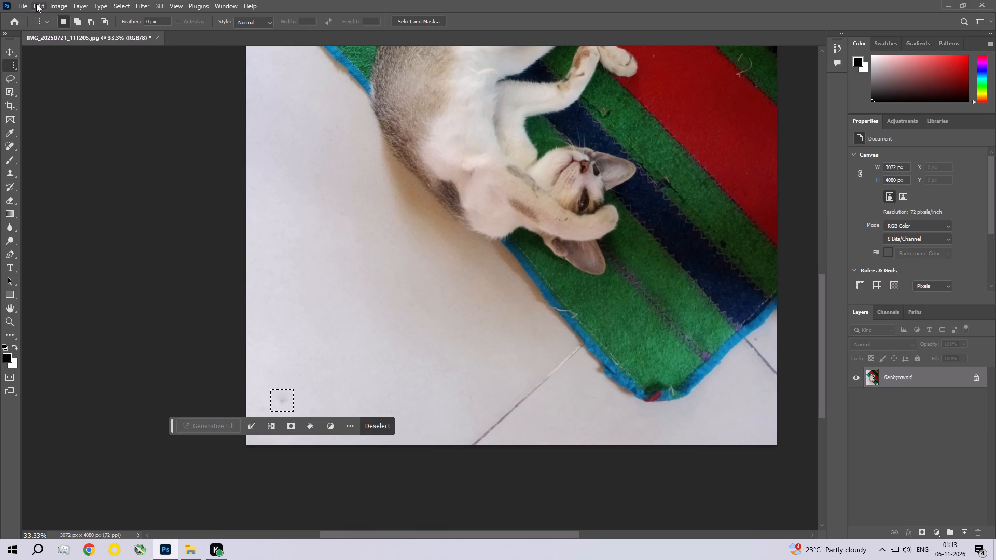
left_click(37, 4)
left_click(52, 165)
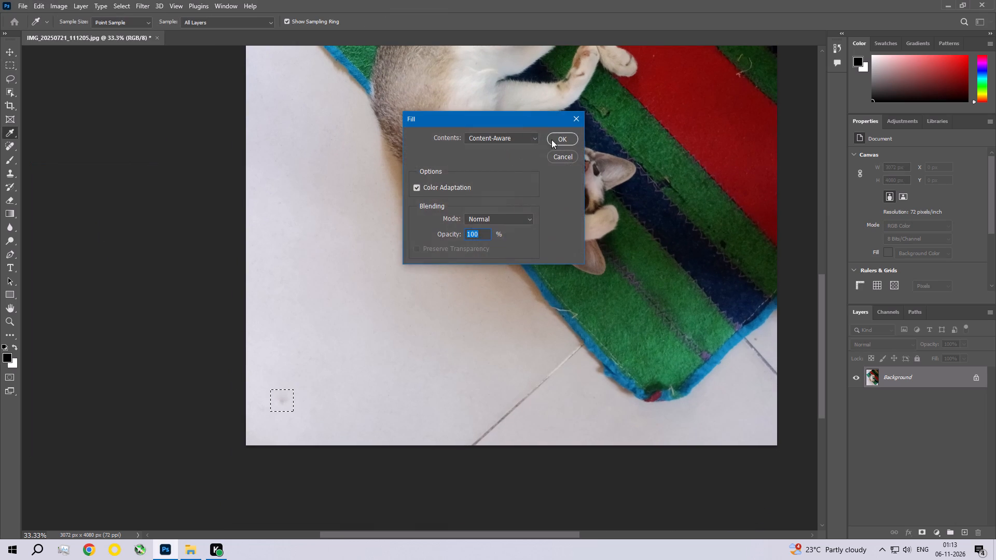
left_click(551, 139)
key("ctrl+d")
Remove the small spot on the brown floor at the cat photo's top edge, beside the mat, with a Content-Aware fill, and deselect.
key("space")
key("space")
key("space")
key("space")
key("space")
key("space")
key("space")
key("space")
key("space")
key("space")
key("space")
key("space")
key("space")
key("space")
key("space")
key("space")
key("space")
key("space")
key("space")
key("space")
left_click_drag(321, 223, 330, 343)
left_click_drag(328, 290, 323, 325)
left_click_drag(416, 259, 390, 282)
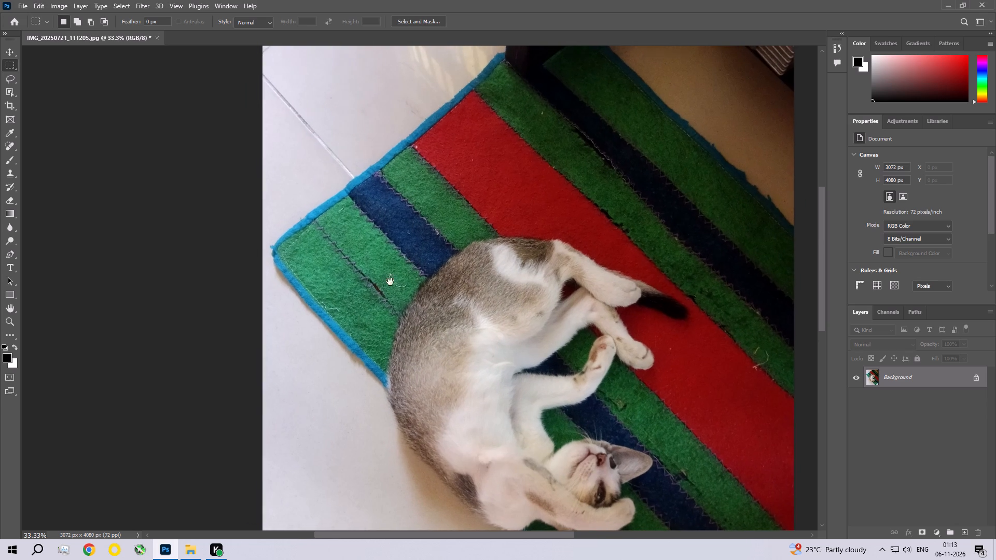
left_click_drag(390, 282, 330, 317)
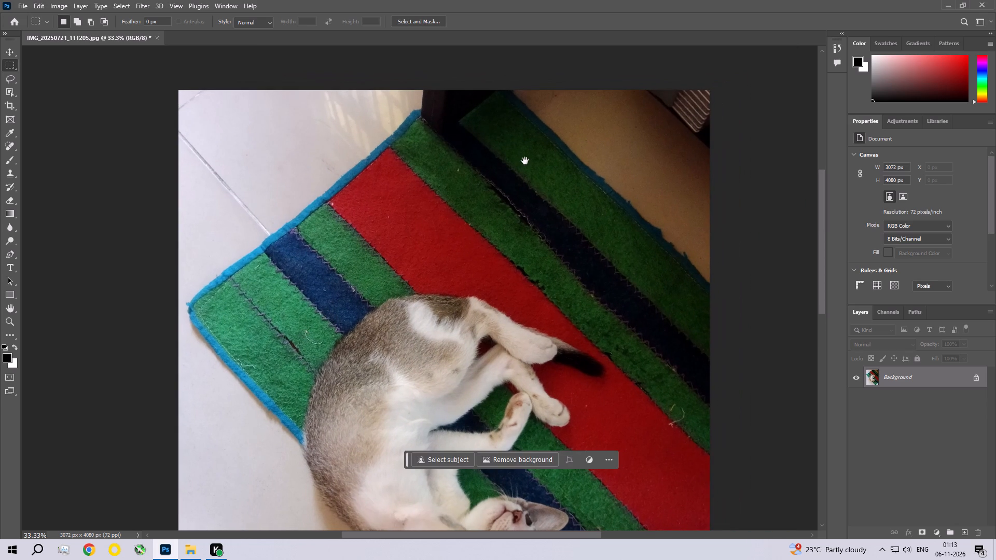
left_click_drag(528, 151, 511, 199)
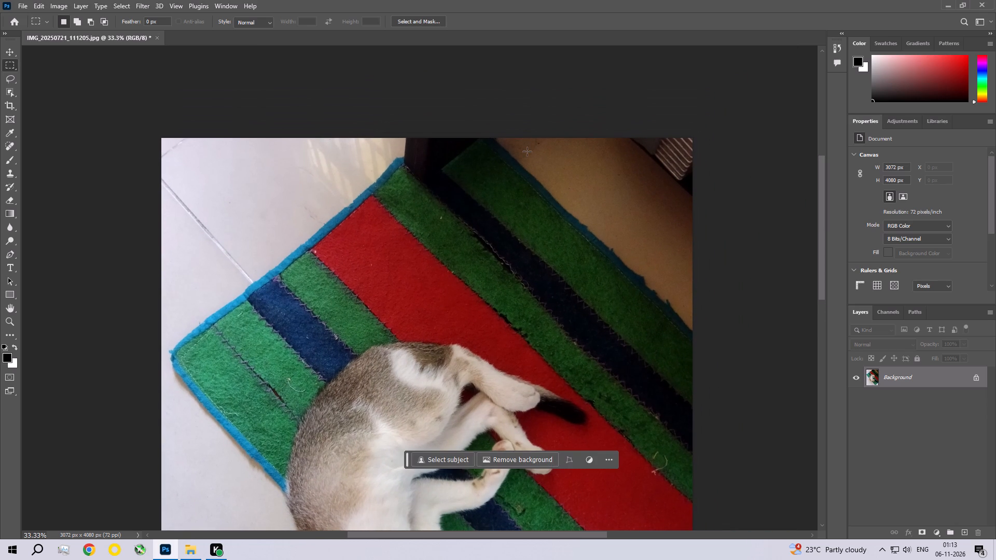
left_click_drag(527, 151, 552, 135)
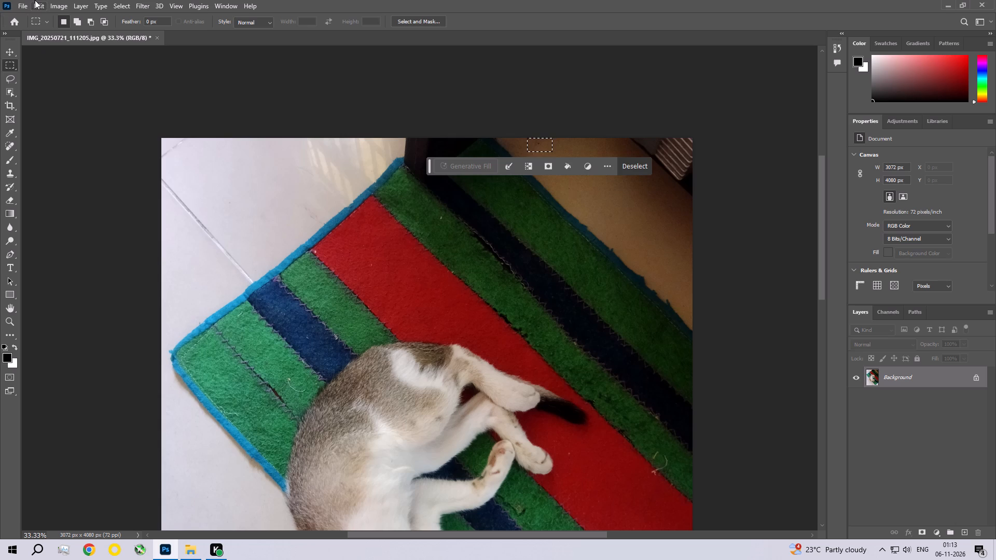
left_click(35, 0)
left_click(56, 167)
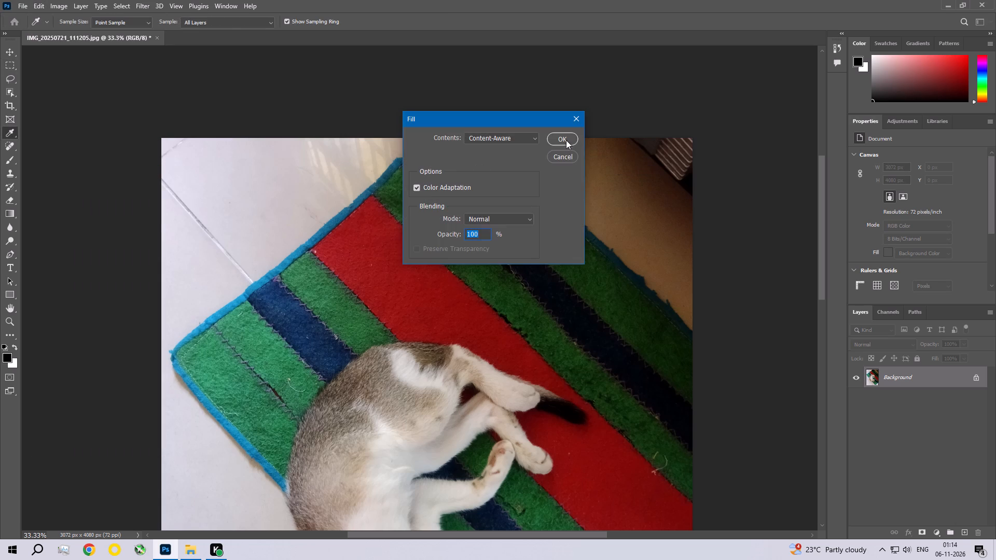
left_click(564, 137)
key("ctrl+d")
Remove the small mark on the white floor tile beside the mat's lower-right edge with a Content-Aware fill, and deselect.
key("space")
key("space")
key("space")
key("space")
key("space")
key("space")
key("space")
key("space")
key("space")
key("space")
key("space")
key("space")
key("space")
key("space")
key("space")
key("space")
key("space")
key("space")
key("space")
key("space")
left_click_drag(604, 365, 569, 241)
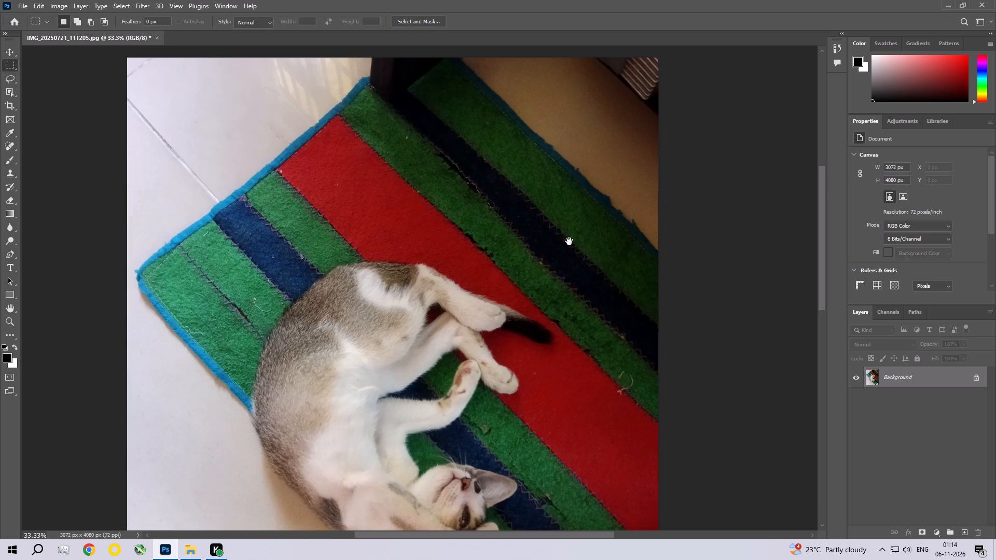
left_click_drag(569, 241, 559, 171)
left_click_drag(560, 337, 533, 205)
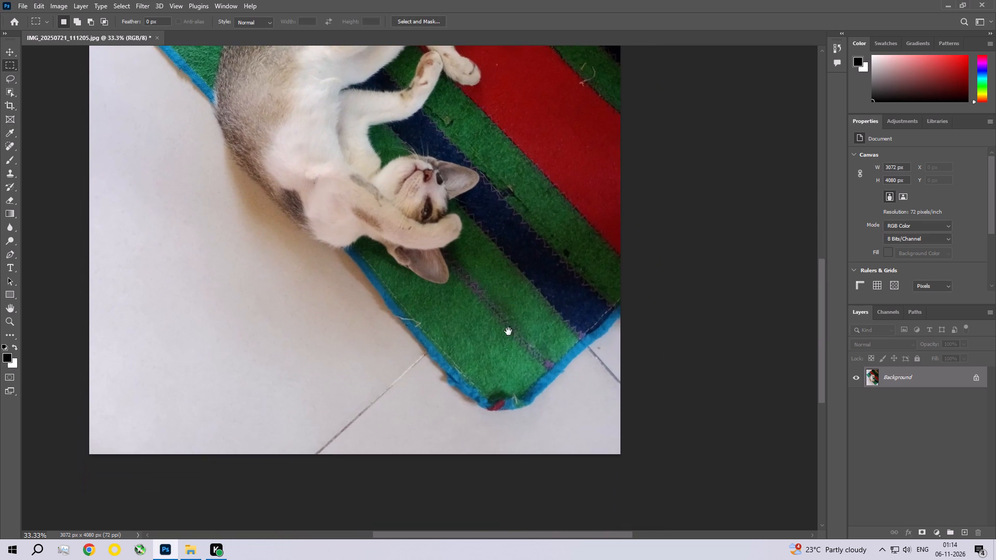
left_click_drag(508, 331, 451, 324)
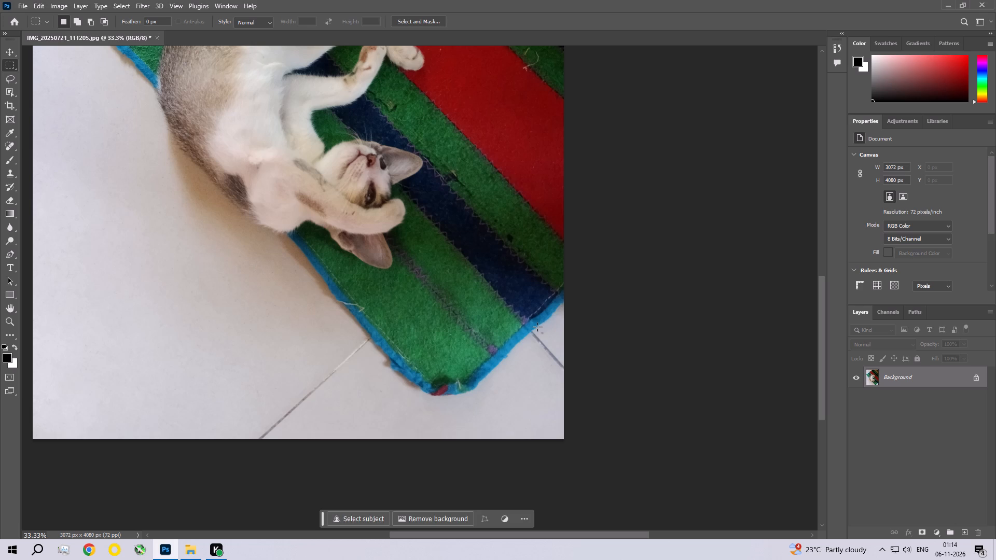
left_click_drag(537, 327, 550, 337)
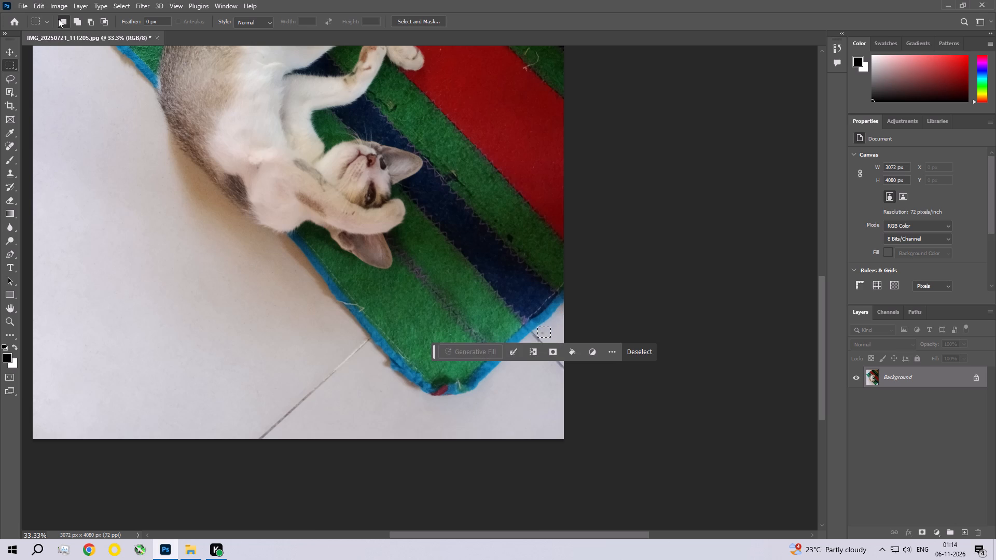
left_click(39, 0)
left_click(56, 165)
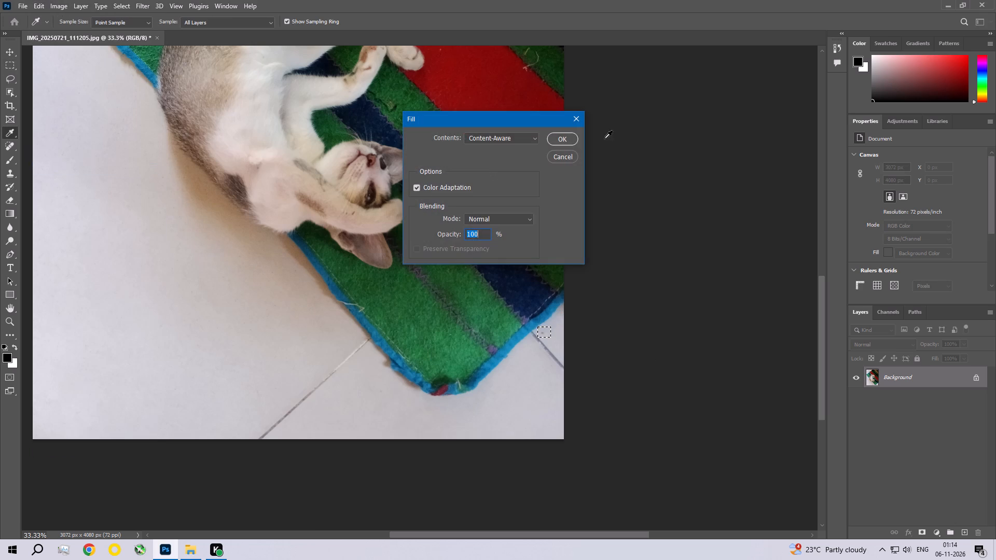
left_click(557, 135)
key("ctrl+d")
Look over the cat photo from the lower mat up to its top edge for remaining blemishes.
key("space")
key("space")
key("space")
key("space")
key("space")
key("space")
key("space")
key("space")
key("space")
key("space")
key("space")
key("space")
key("space")
key("space")
key("space")
key("space")
key("space")
key("space")
key("space")
key("space")
left_click_drag(441, 101, 421, 202)
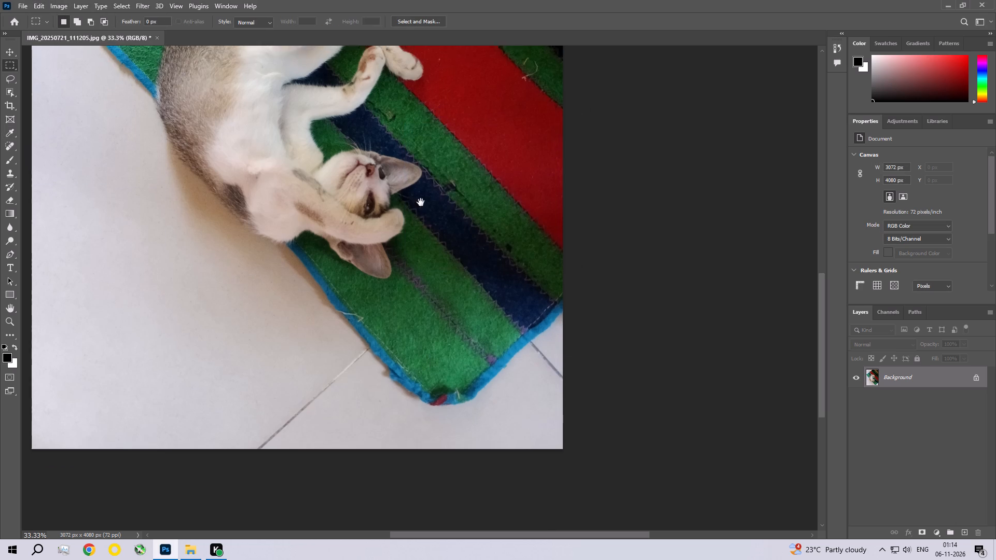
left_click_drag(421, 202, 402, 250)
left_click_drag(423, 116, 419, 303)
left_click_drag(416, 269, 387, 247)
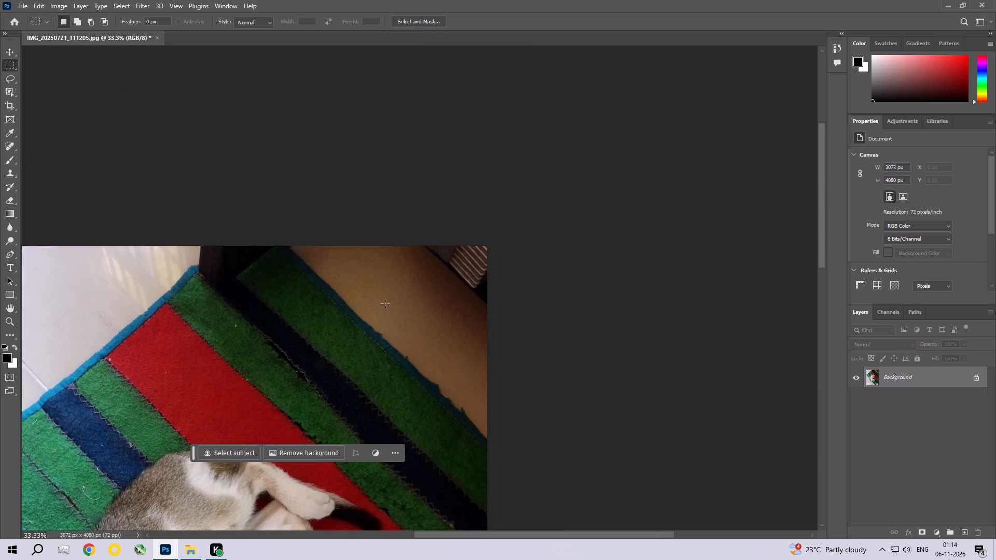
key("space")
key("space")
key("space")
key("space")
key("space")
key("space")
key("space")
key("space")
key("space")
key("space")
key("space")
key("space")
key("space")
key("space")
key("space")
key("space")
key("space")
key("space")
key("space")
key("space")
left_click_drag(157, 318, 327, 165)
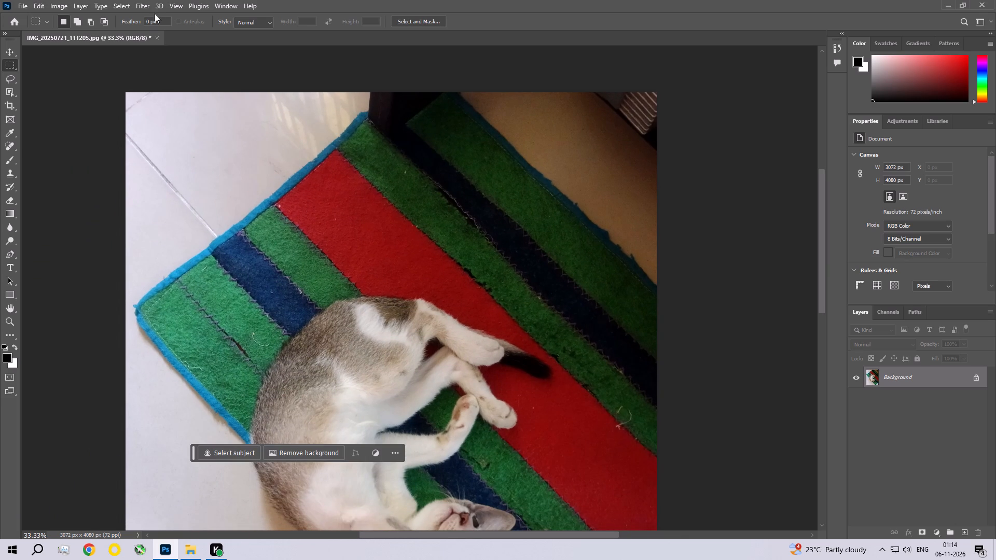
left_click(147, 6)
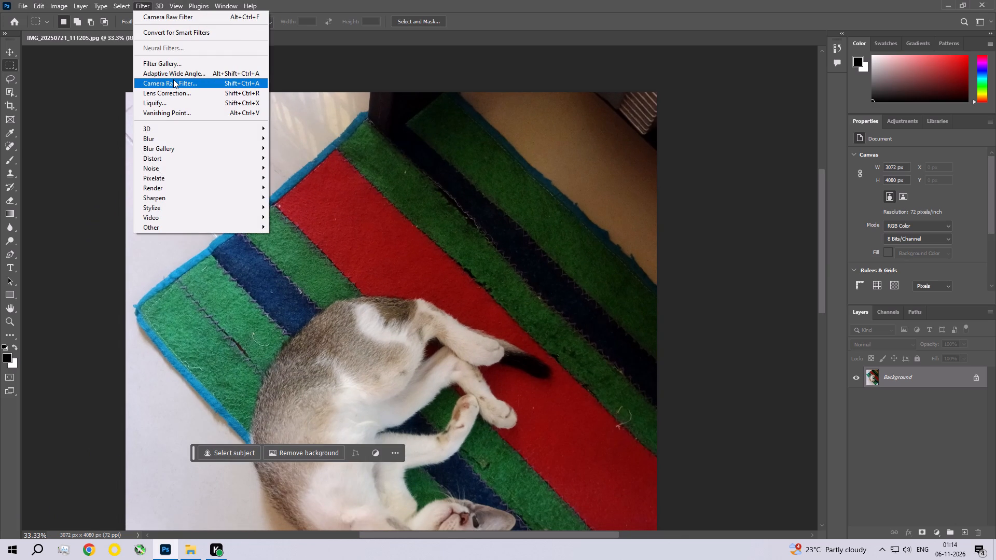
left_click(466, 218)
Remove the small light speck on the mat's upper green stripe beside the dark blue one with a Content-Aware fill, and deselect.
key("ctrl+space")
key("ctrl+space")
key("ctrl+space")
key("ctrl+space")
key("ctrl+space")
key("ctrl+space")
key("ctrl+space")
key("ctrl+space")
key("ctrl+space")
key("ctrl+space")
key("ctrl+space")
key("ctrl+space")
key("ctrl+space")
key("ctrl+space")
triple_click(400, 167, "ctrl")
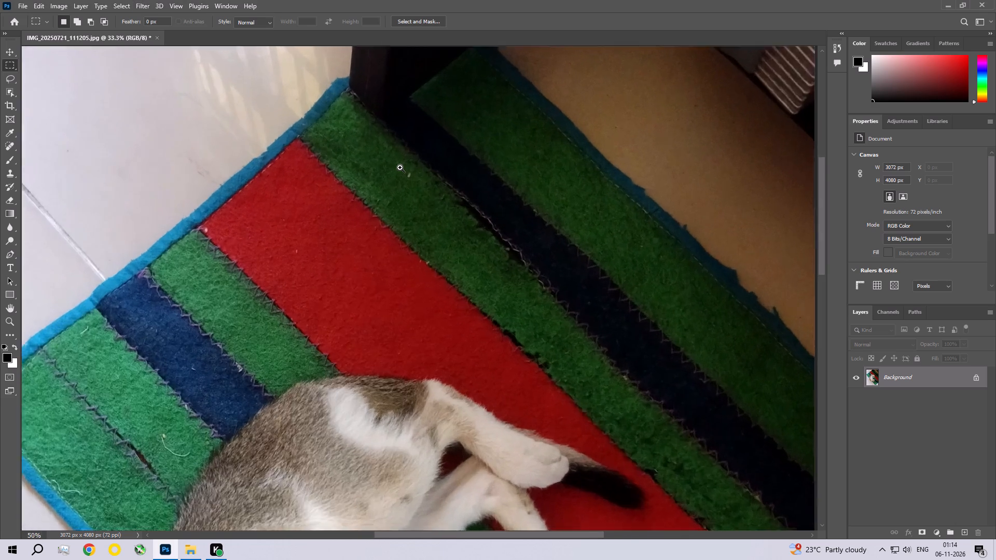
left_click_drag(408, 170, 425, 193)
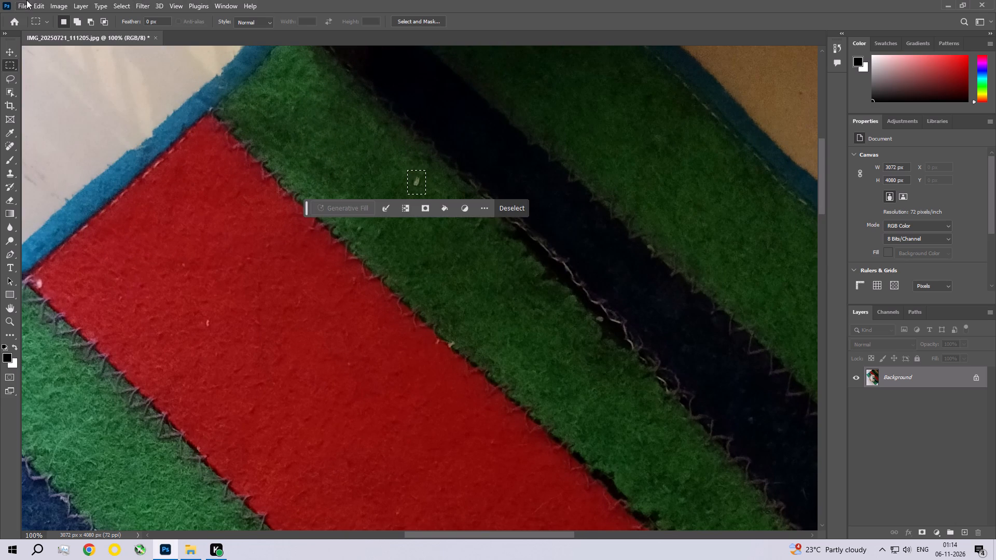
left_click(43, 1)
left_click(62, 166)
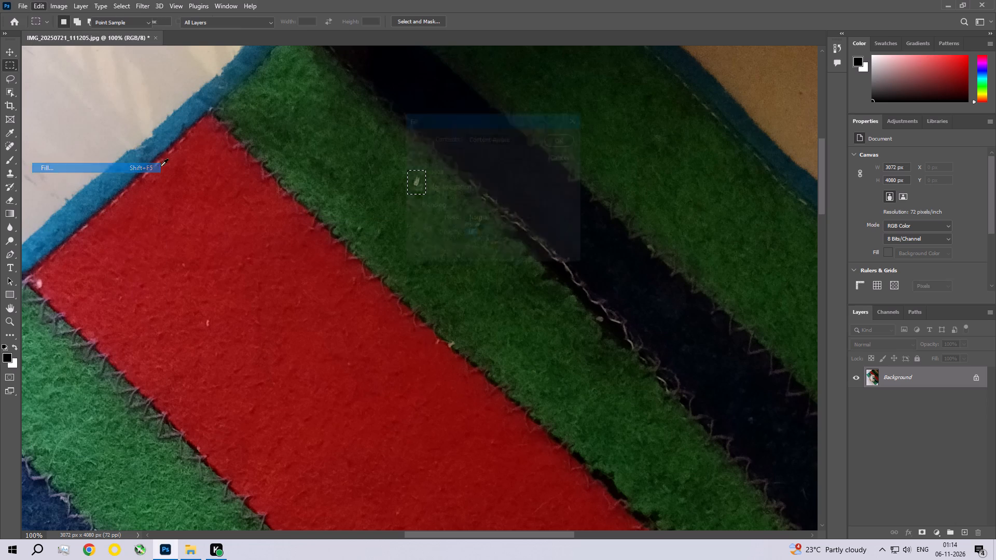
left_click(566, 138)
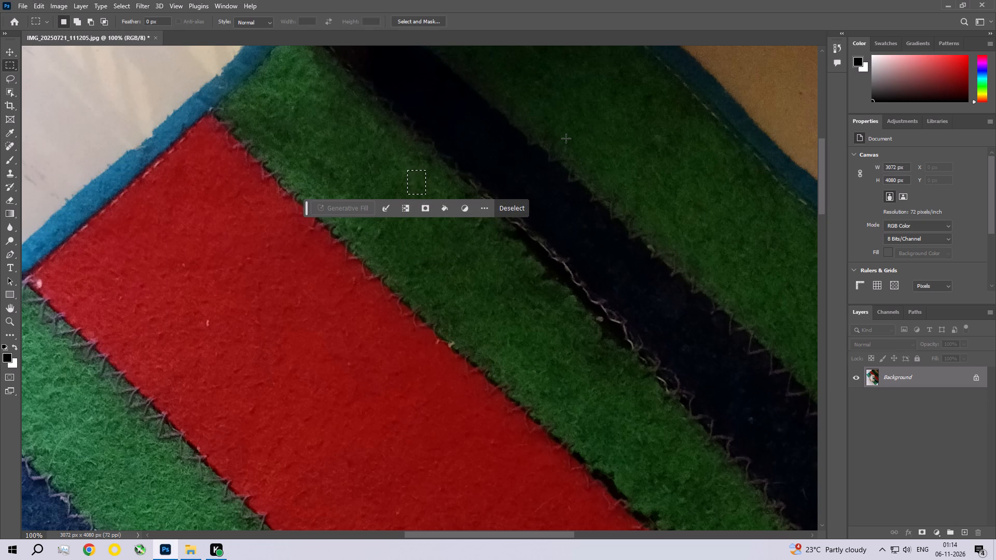
key("ctrl+d")
Remove the small pale speck on the upper part of the mat's red stripe with a Content-Aware fill, and deselect.
left_click_drag(191, 310, 221, 333)
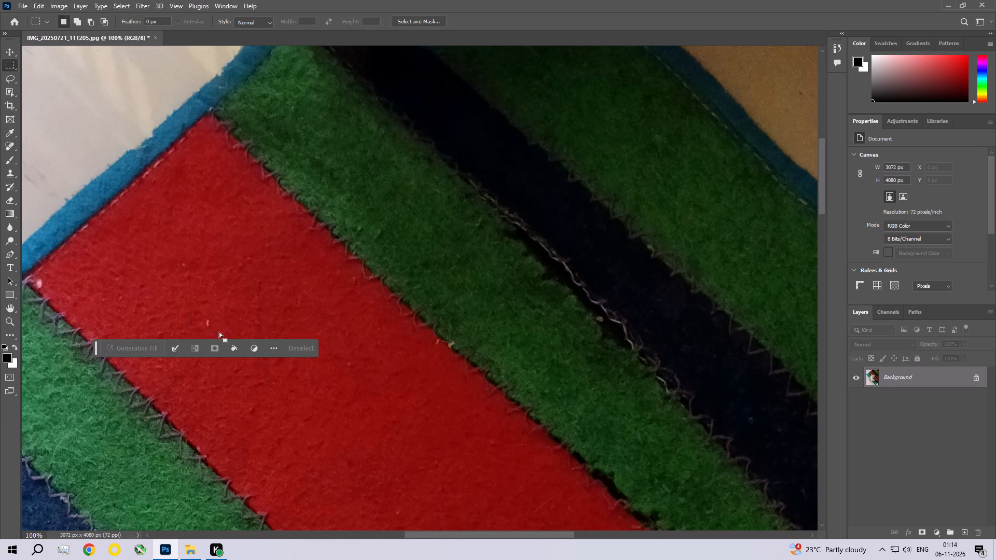
left_click(43, 3)
left_click(50, 166)
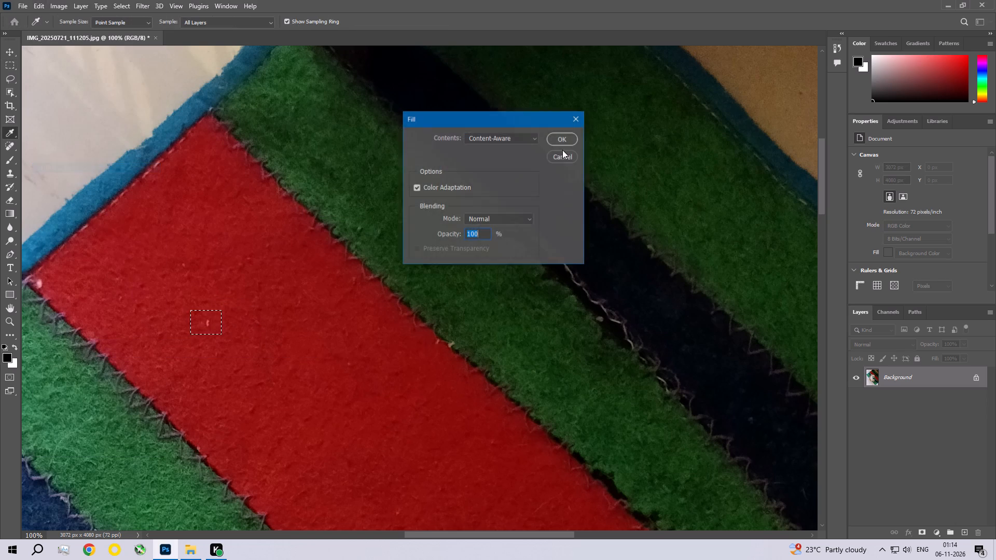
left_click(556, 138)
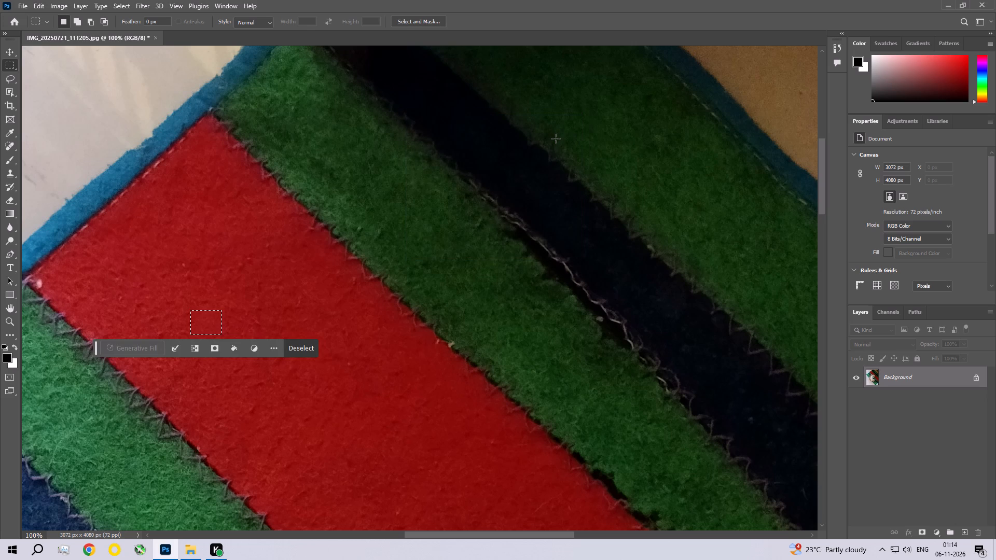
key("ctrl+0")
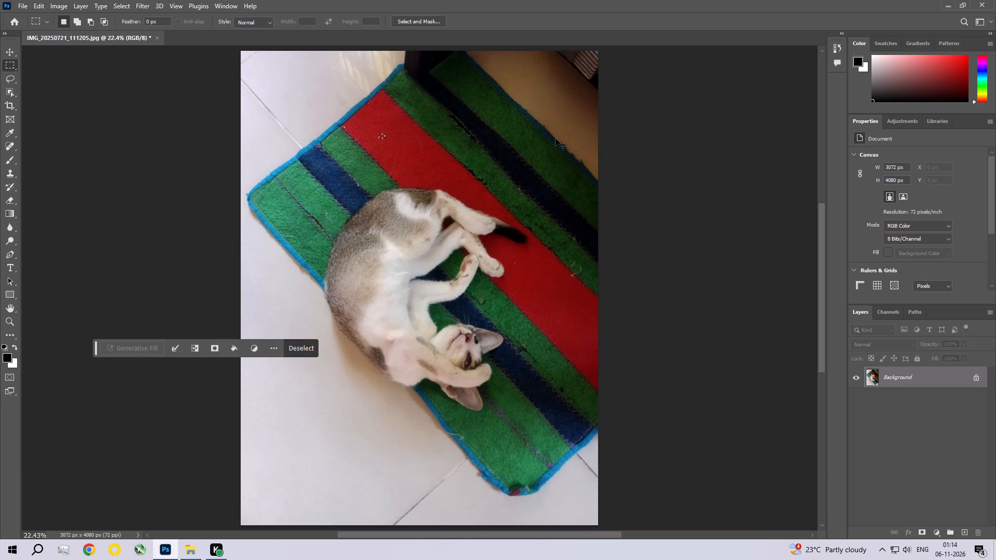
key("ctrl+d")
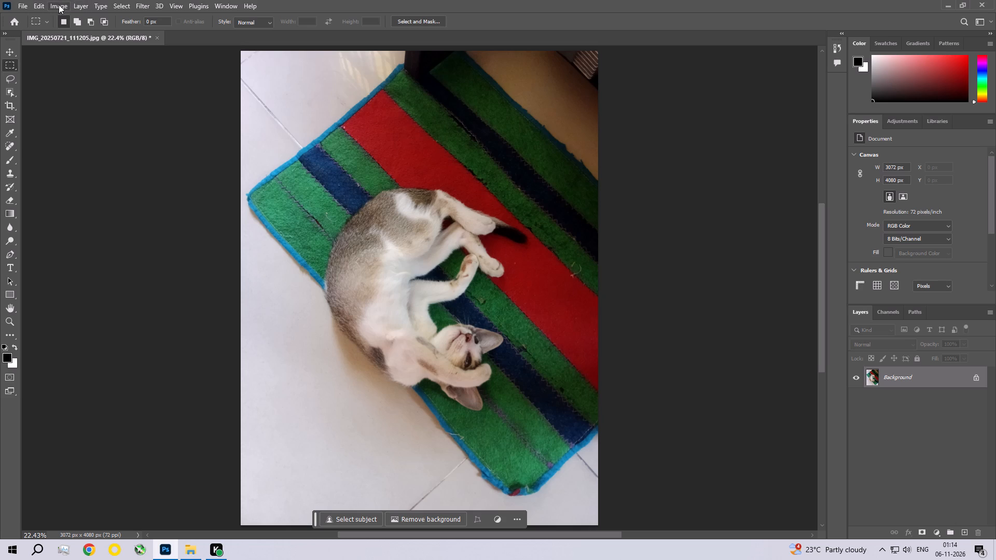
Open the Camera Raw Filter on the cat photo and apply the Artistic 03 profile.
left_click(149, 2)
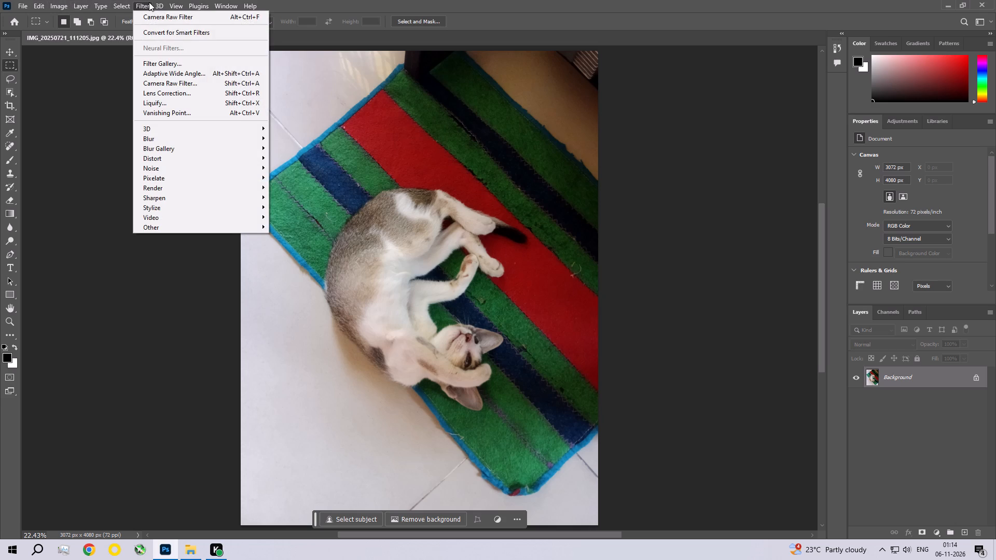
left_click(167, 84)
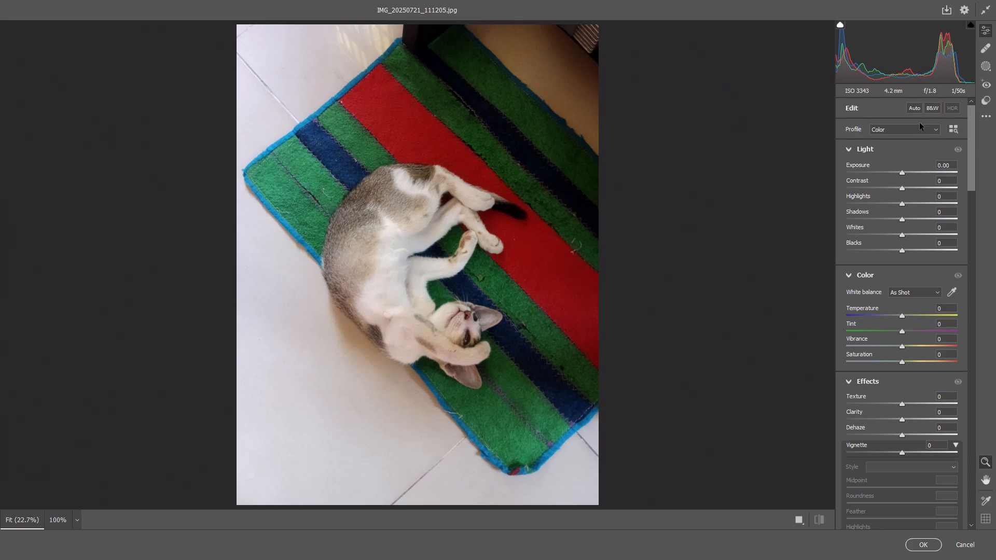
left_click(953, 128)
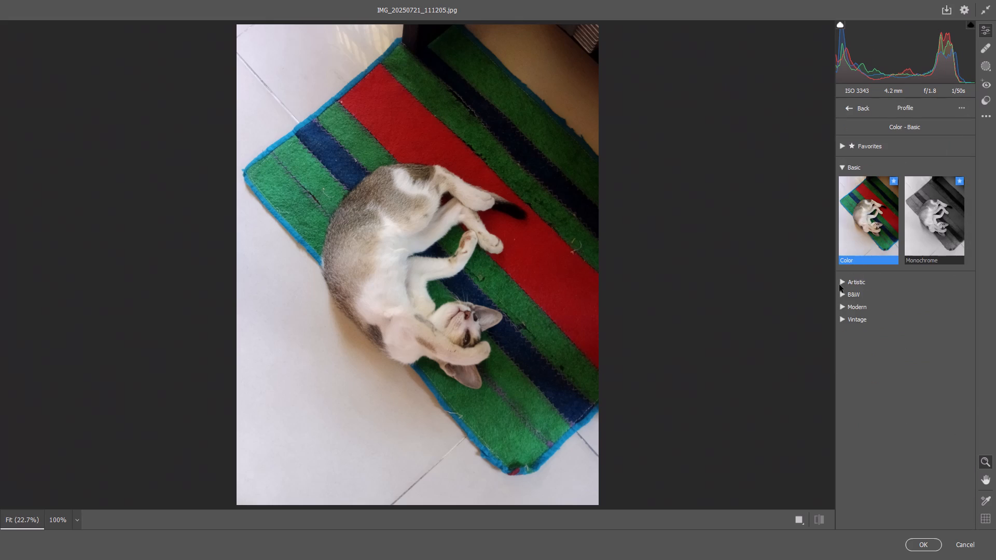
left_click(839, 285)
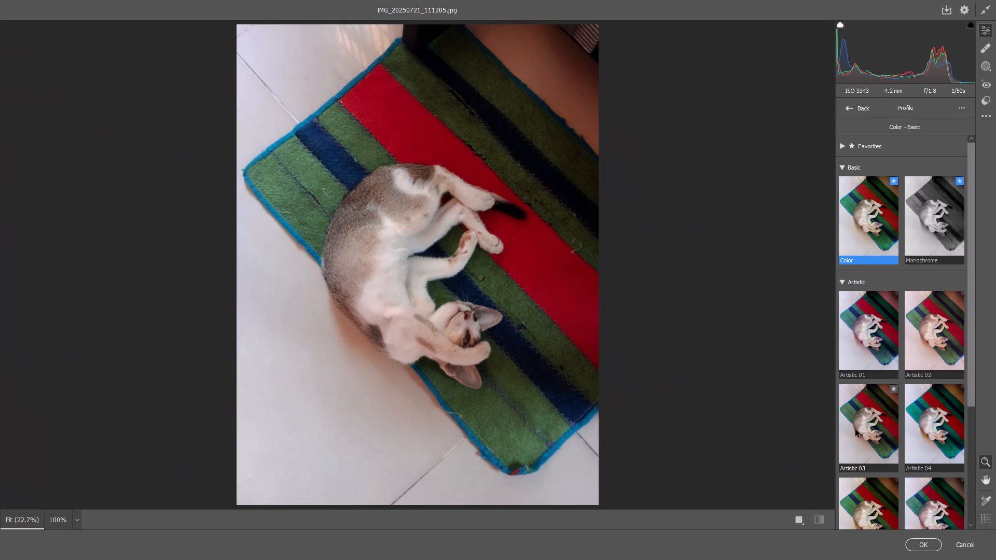
left_click(877, 434)
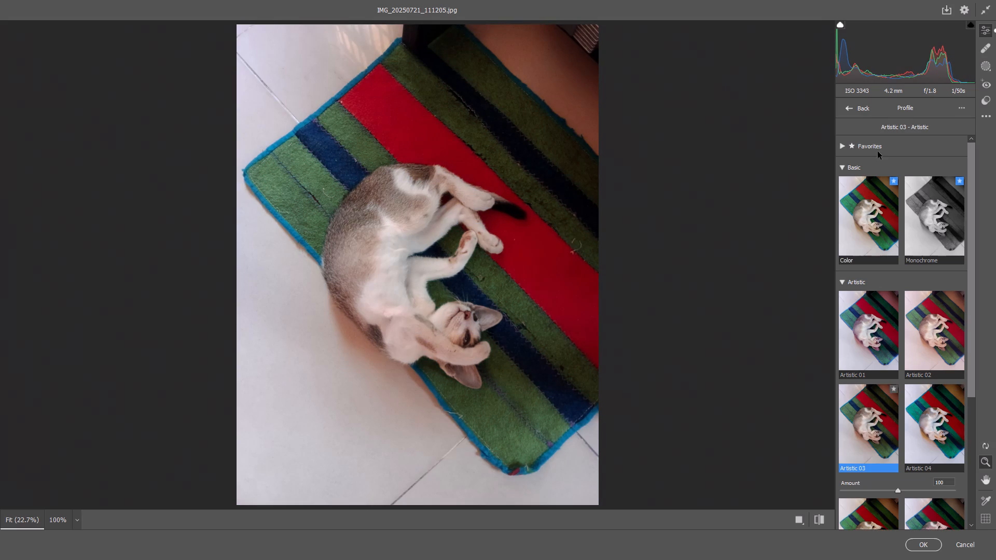
left_click(851, 107)
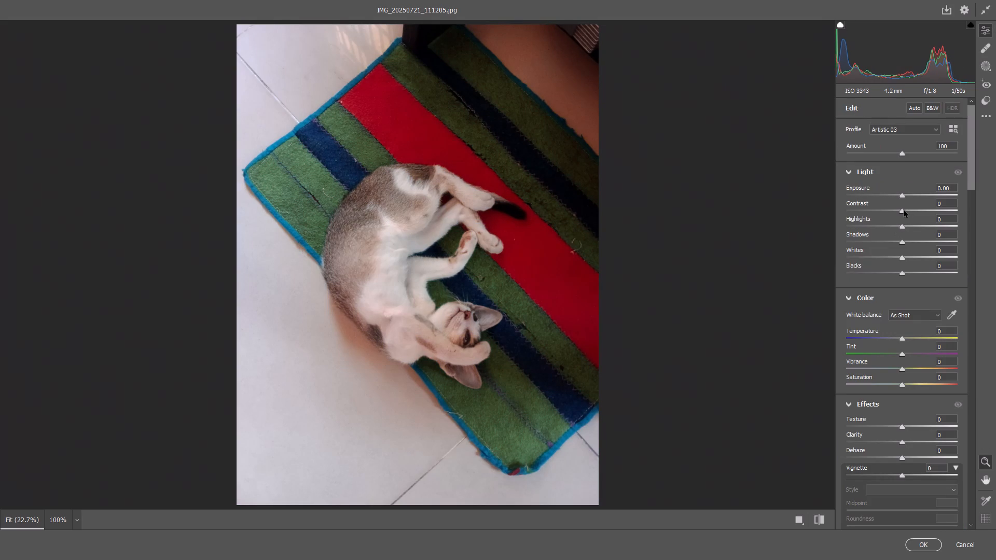
Adjust the light values: Contrast +19, Highlights -16, Shadows +32 and Whites -20.
left_click_drag(903, 210, 914, 213)
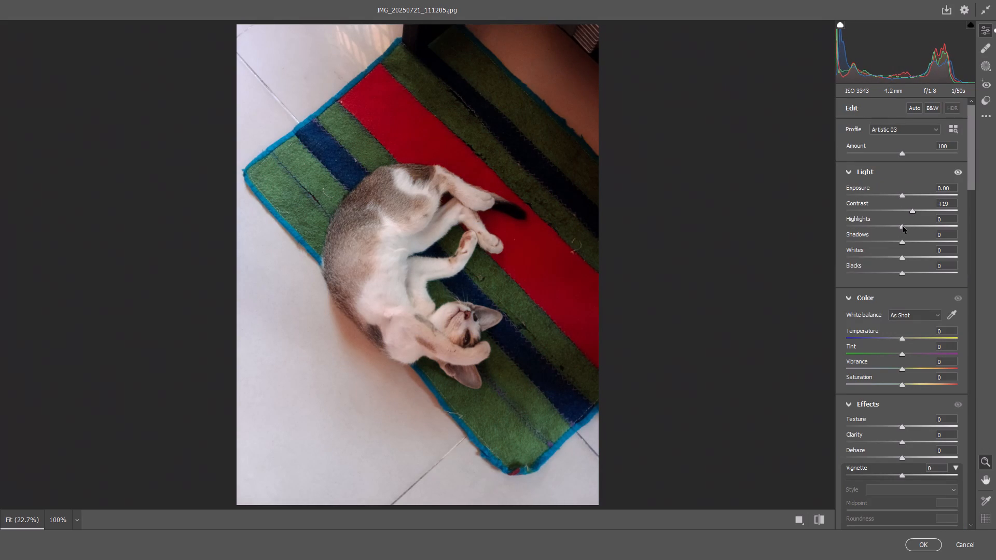
left_click_drag(903, 226, 894, 229)
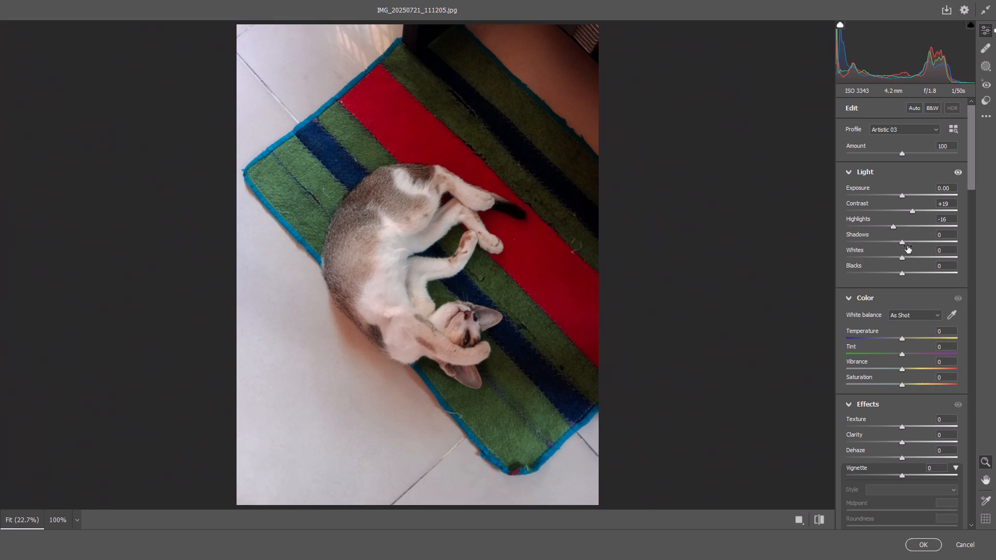
left_click_drag(903, 244, 920, 246)
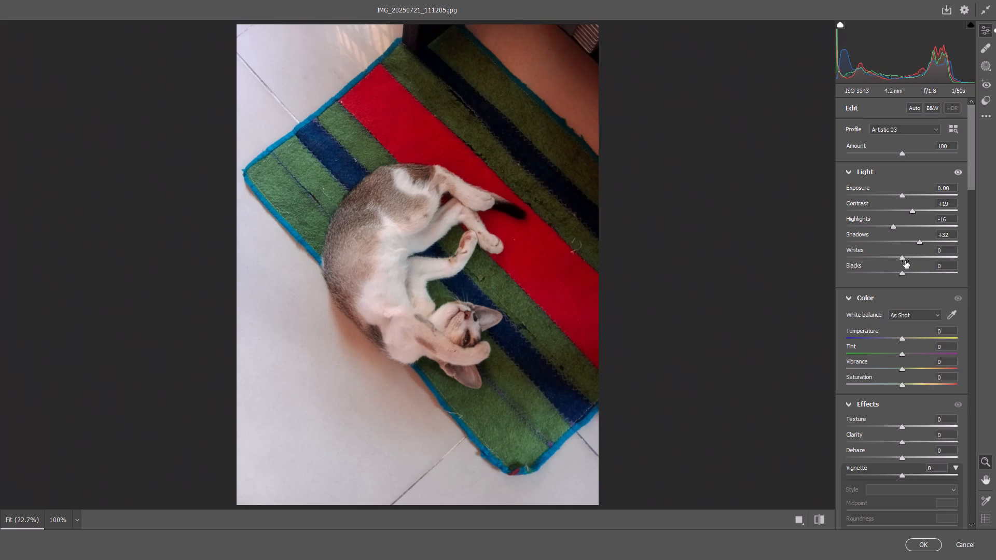
left_click_drag(901, 257, 890, 255)
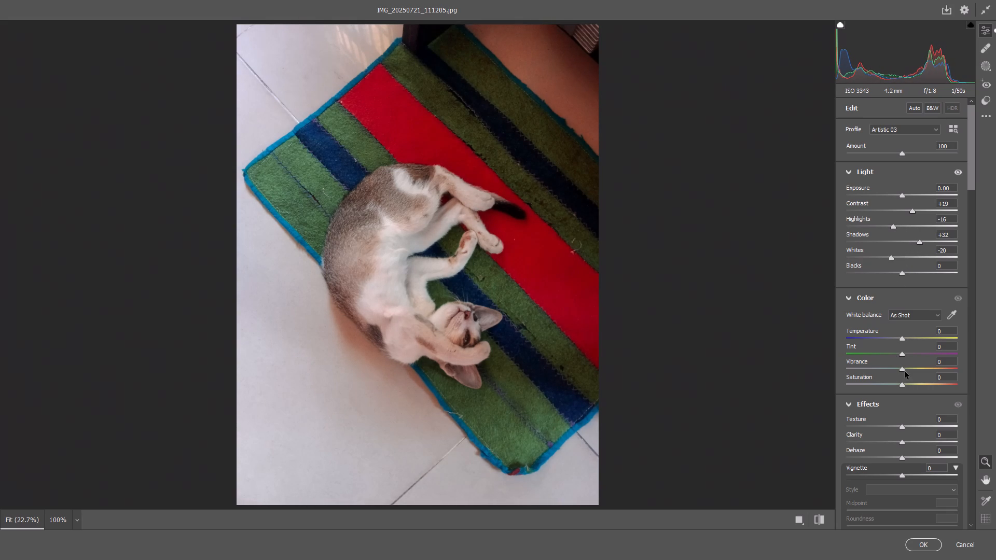
Set Vibrance to +15 and Saturation to +18.
left_click_drag(902, 368, 910, 370)
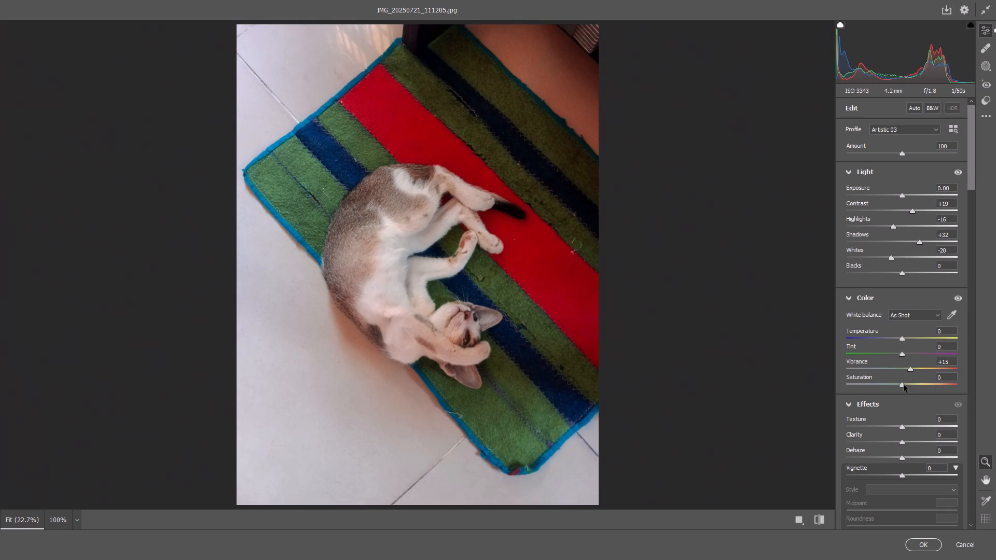
left_click_drag(904, 385, 914, 389)
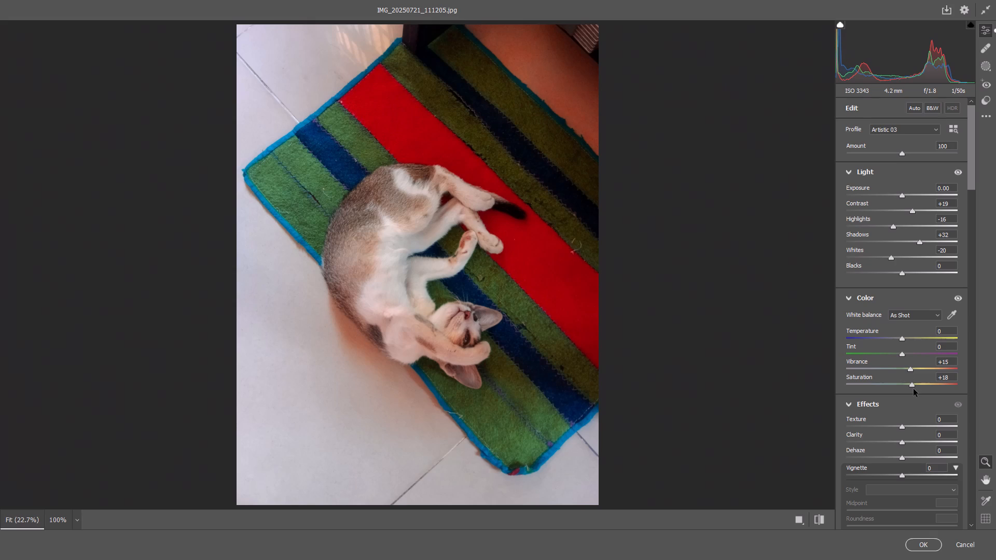
Set the effects to Texture +11, Clarity +12 and Dehaze -3.
left_click_drag(971, 169, 971, 213)
left_click_drag(903, 198, 908, 201)
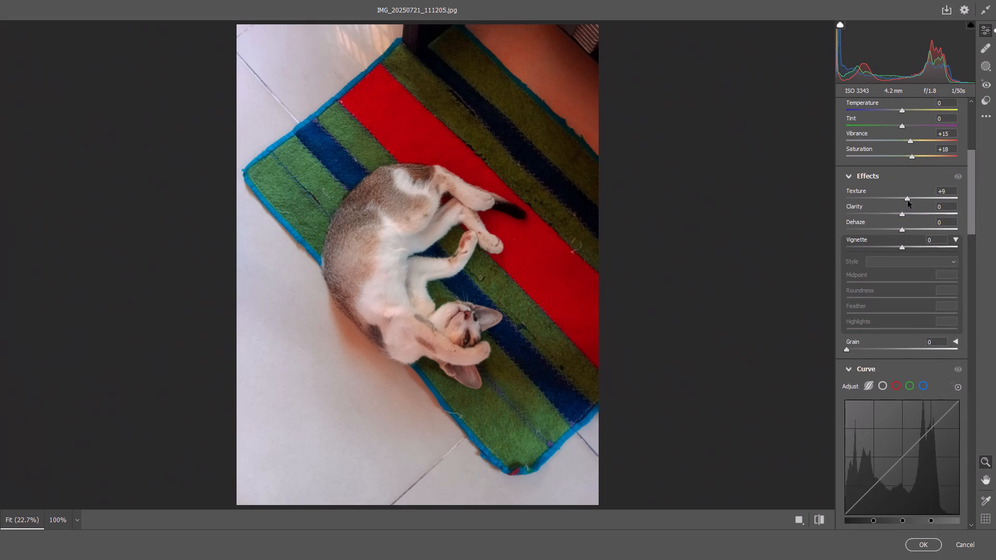
left_click_drag(908, 201, 909, 201)
left_click_drag(904, 215, 910, 218)
left_click(901, 230)
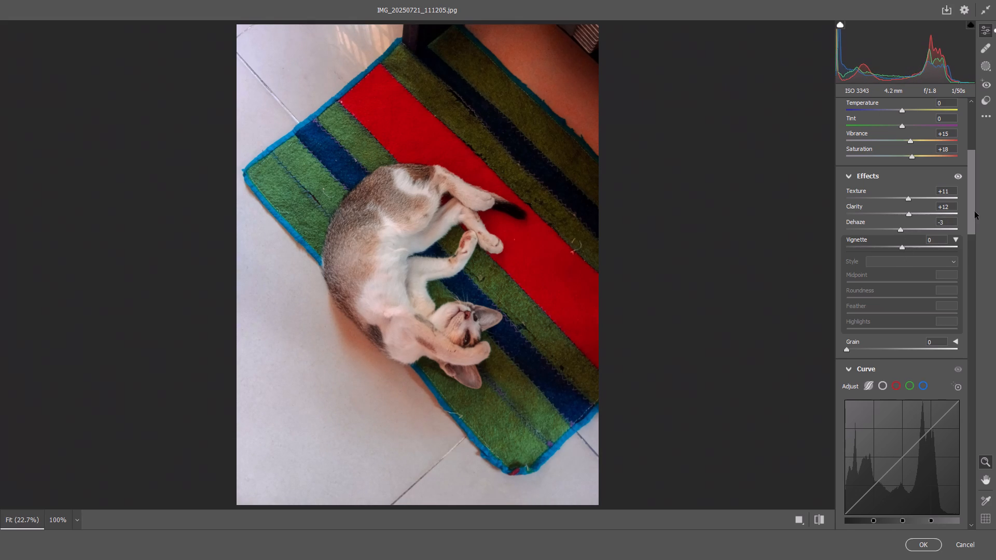
Lower the tone curve's Highlights to -21 and its Lights to about -14.
left_click_drag(974, 210, 974, 260)
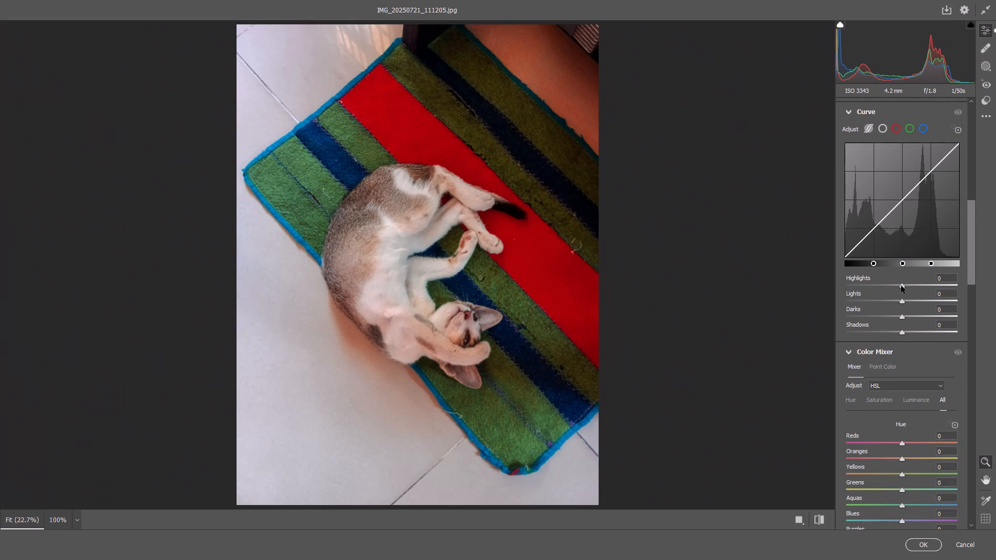
left_click_drag(901, 286, 889, 285)
left_click_drag(902, 300, 894, 299)
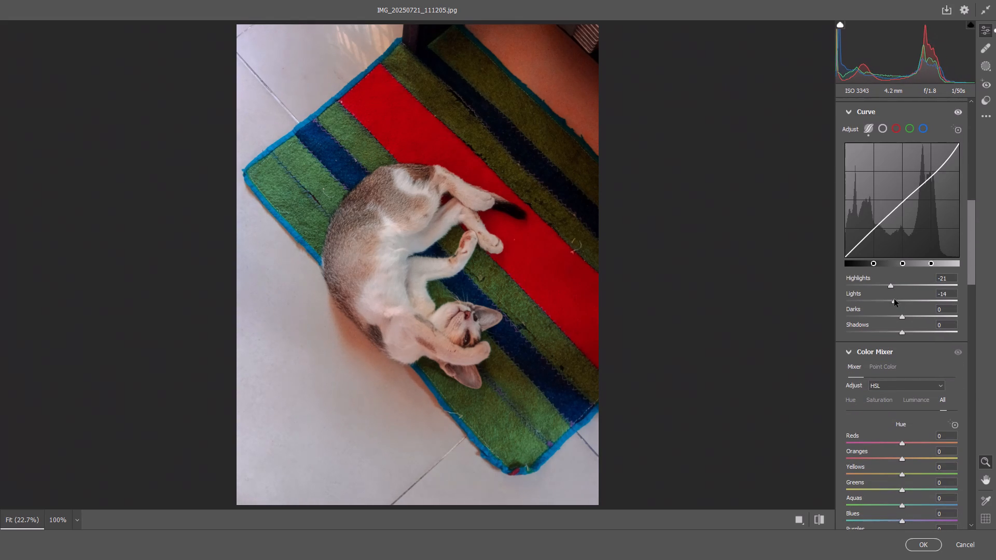
left_click_drag(894, 299, 893, 299)
Adjust colour saturation from areas in the photo: Reds -28, Oranges -22, Yellows +38, Greens +46, Aquas +15, Blues +30, Purples +5.
left_click_drag(973, 237, 972, 304)
left_click(955, 233)
left_click(955, 230)
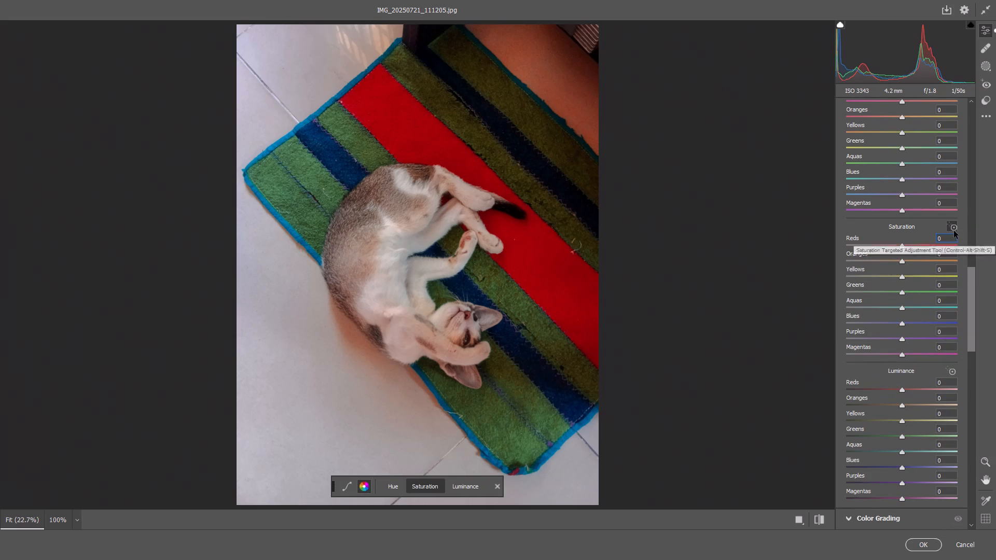
left_click_drag(545, 270, 539, 268)
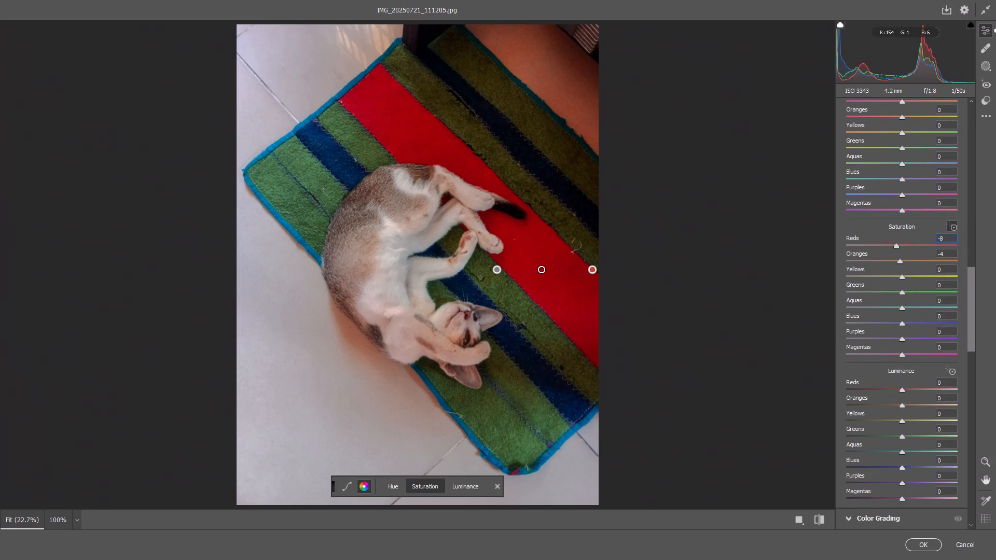
left_click_drag(539, 268, 530, 262)
left_click_drag(514, 298, 529, 308)
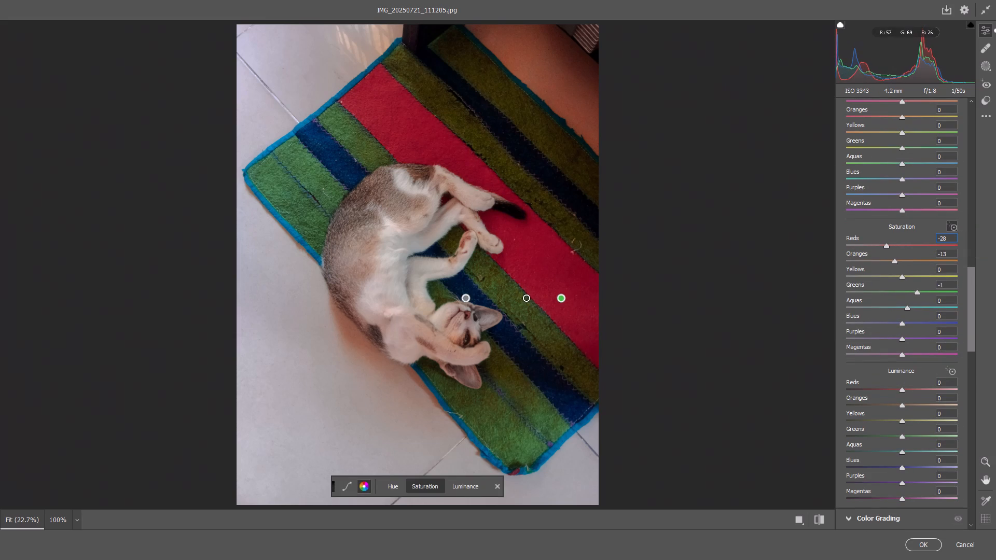
left_click_drag(529, 308, 537, 314)
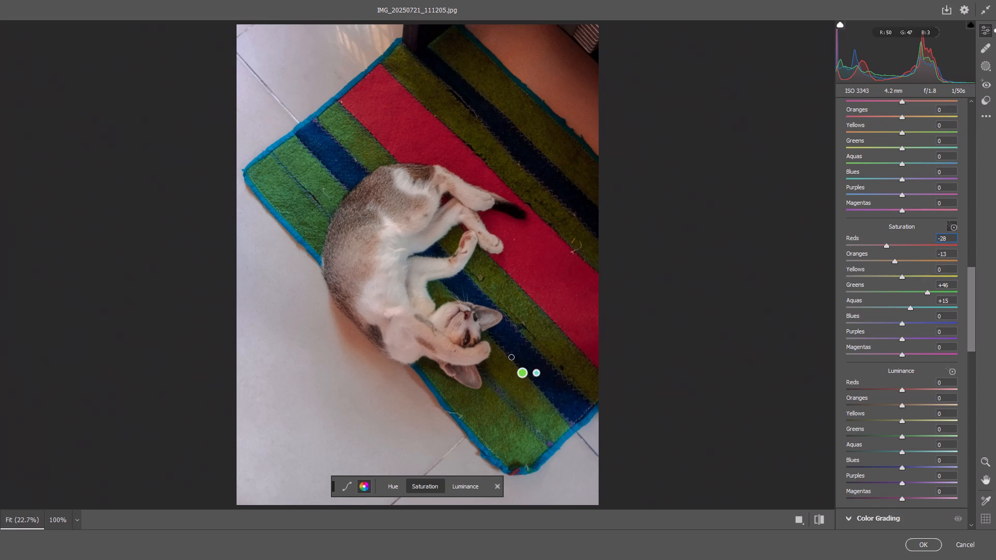
left_click_drag(516, 355, 531, 364)
left_click_drag(344, 226, 359, 236)
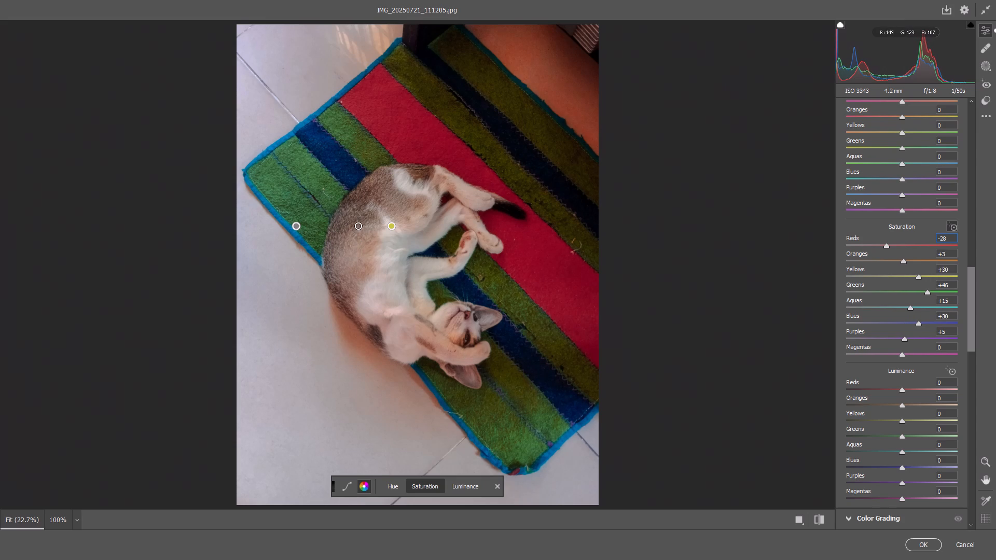
left_click_drag(359, 236, 365, 239)
left_click(381, 292)
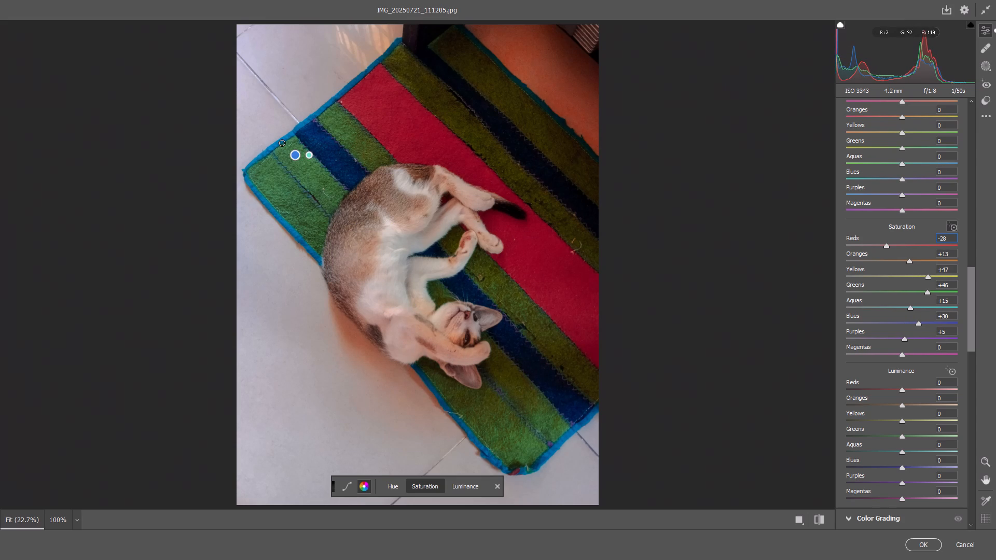
left_click_drag(561, 65, 543, 55)
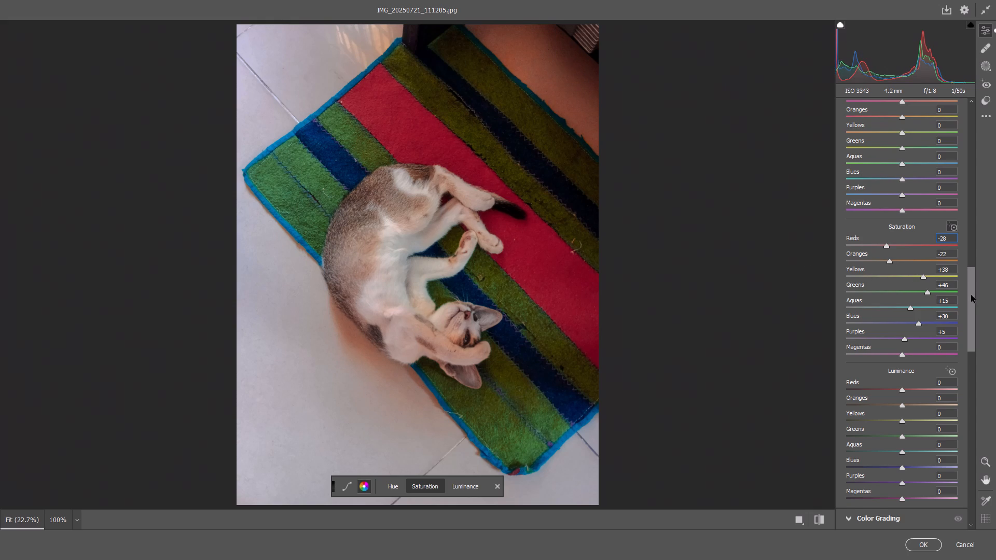
Set Sharpening to 25, Noise Reduction to 19 and Color Noise Reduction to 21, and apply the Camera Raw edits.
left_click_drag(971, 295, 981, 379)
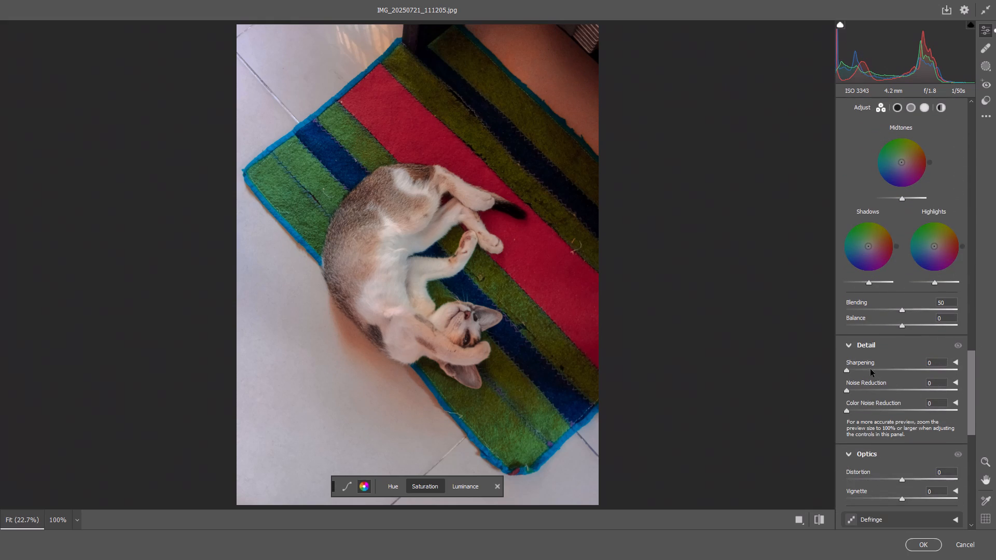
left_click(865, 369)
left_click(863, 390)
left_click_drag(858, 410, 869, 414)
left_click(915, 541)
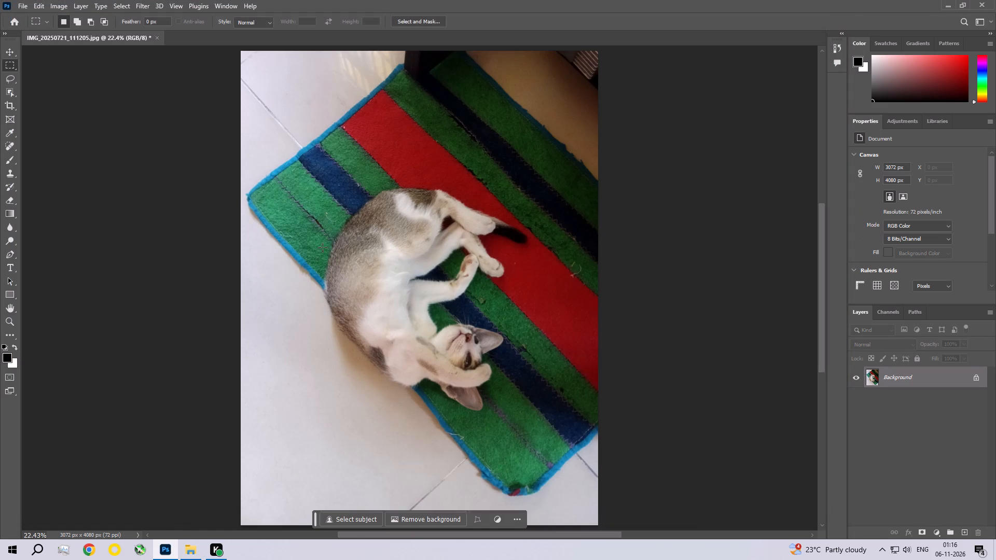
Remove the curled white thread on the green stripe beside the cat's back with a Content-Aware fill.
key("ctrl+space")
key("ctrl+space")
key("ctrl+space")
key("ctrl+space")
key("ctrl+space")
key("ctrl+space")
key("ctrl+space")
key("ctrl+space")
key("ctrl+space")
key("ctrl+space")
key("ctrl+space")
key("ctrl+space")
key("ctrl+space")
key("ctrl+space")
key("ctrl+space")
key("ctrl+space")
key("ctrl+space")
key("ctrl+space")
key("ctrl+space")
key("ctrl+space")
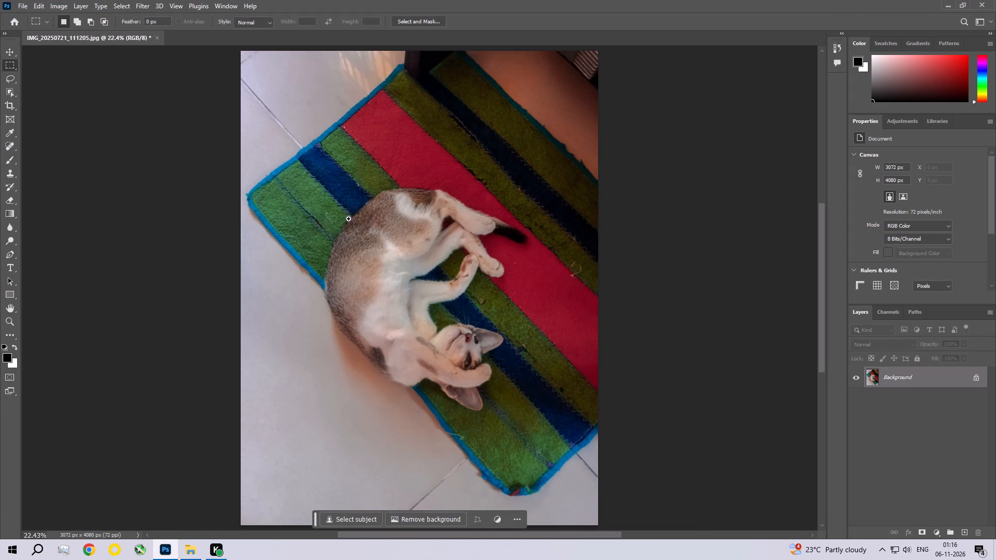
triple_click(349, 219, "ctrl")
left_click(348, 218, "ctrl")
left_click_drag(268, 190, 275, 198)
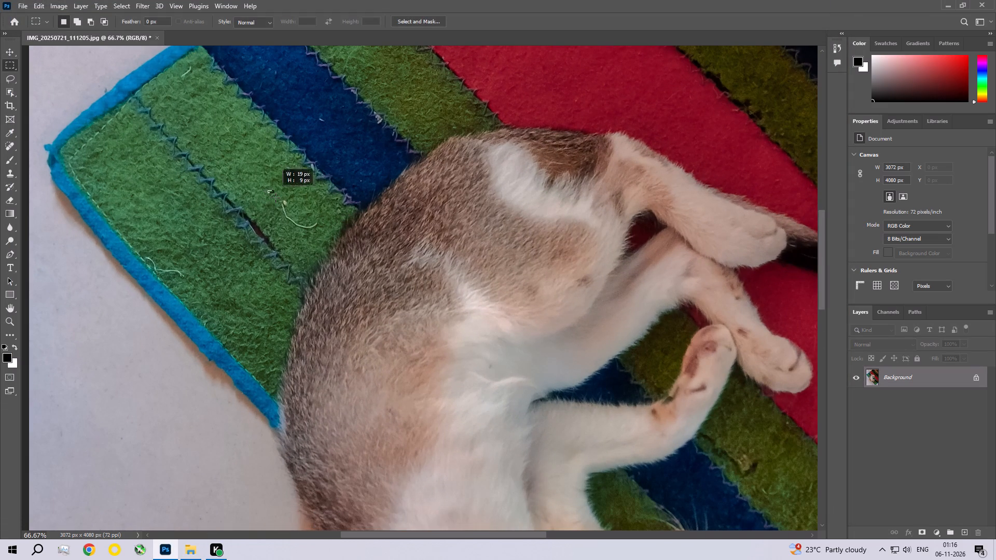
left_click_drag(275, 198, 322, 232)
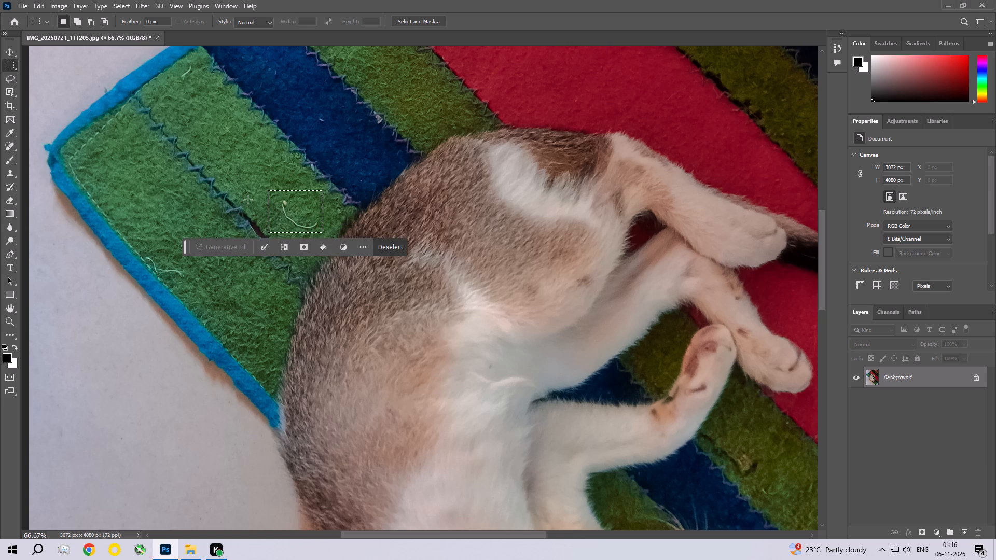
left_click(33, 4)
left_click(59, 168)
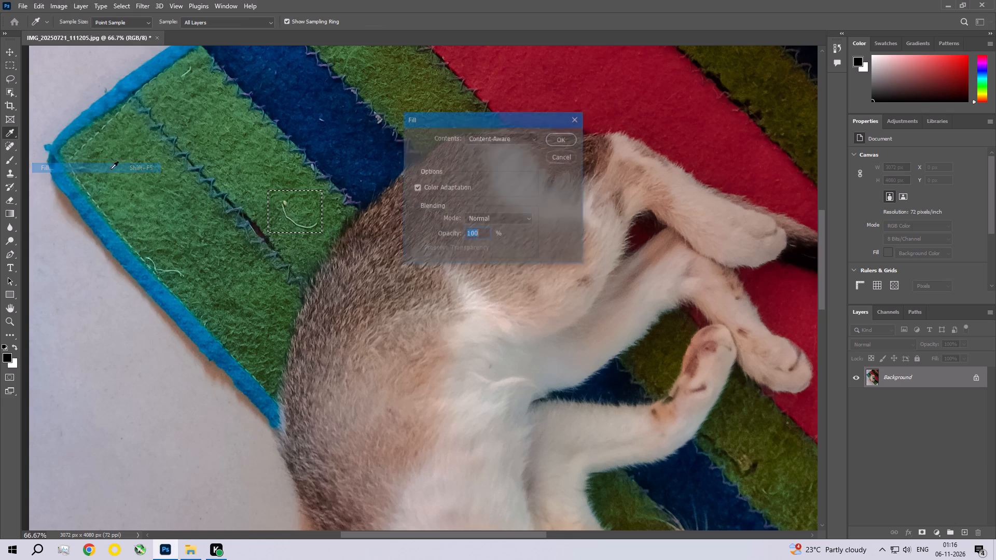
left_click(557, 135)
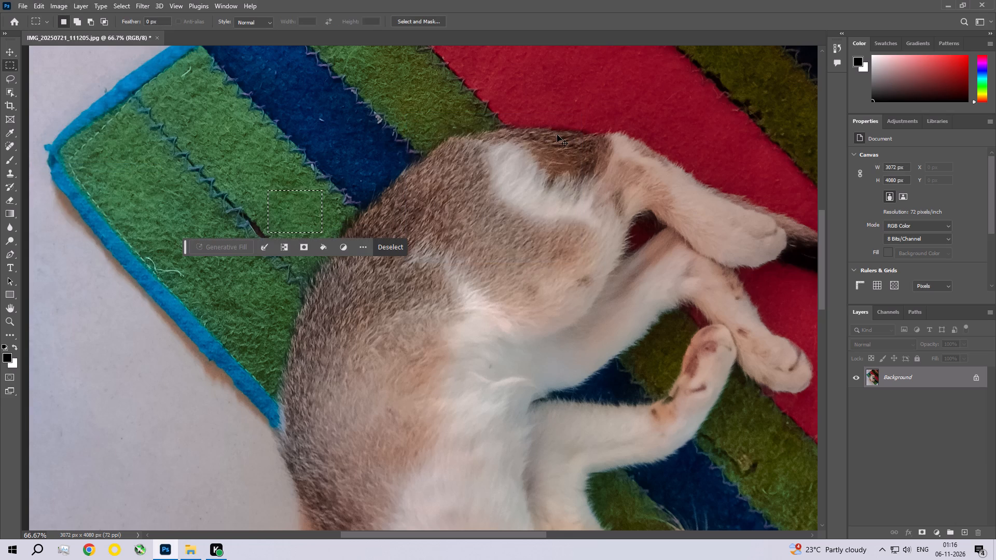
key("ctrl+d")
Remove the dark spot on the olive stripe between the navy and red stripes with a Content-Aware fill.
key("ctrl+space")
key("ctrl+space")
key("ctrl+space")
key("ctrl+space")
key("ctrl+space")
key("ctrl+space")
key("ctrl+space")
key("ctrl+space")
key("ctrl+space")
key("ctrl+space")
key("ctrl+space")
key("ctrl+space")
key("ctrl+space")
key("ctrl+space")
key("ctrl+space")
key("ctrl+space")
key("ctrl+space")
key("ctrl+space")
key("ctrl+space")
key("ctrl+space")
left_click_drag(300, 87, 274, 243)
left_click_drag(423, 274, 309, 95)
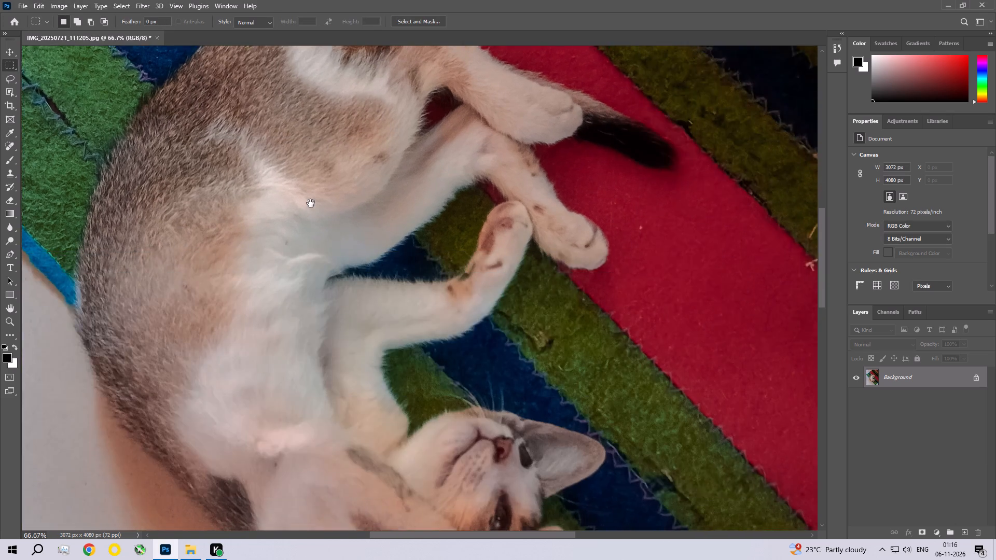
left_click_drag(324, 244, 319, 148)
left_click_drag(337, 243, 304, 180)
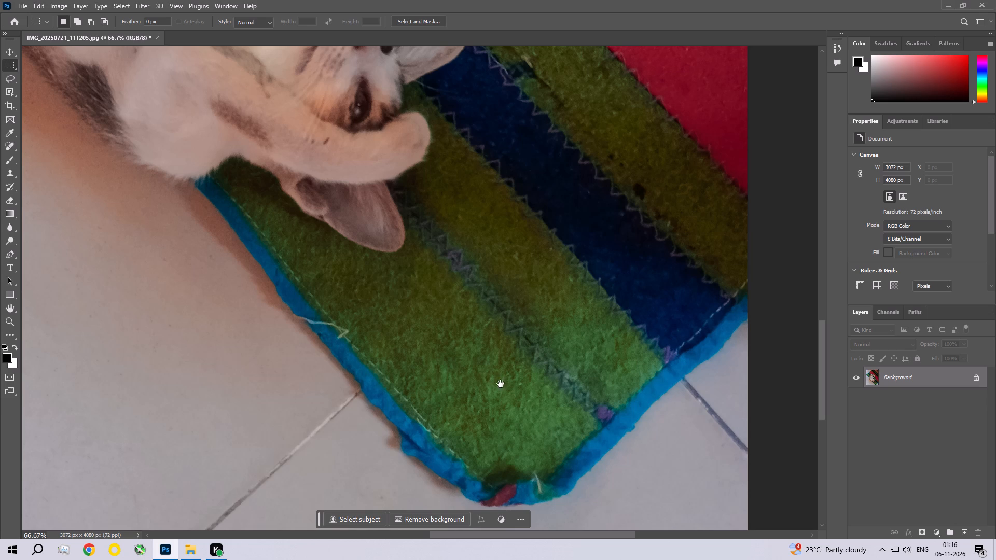
left_click_drag(631, 176, 651, 202)
left_click(31, 1)
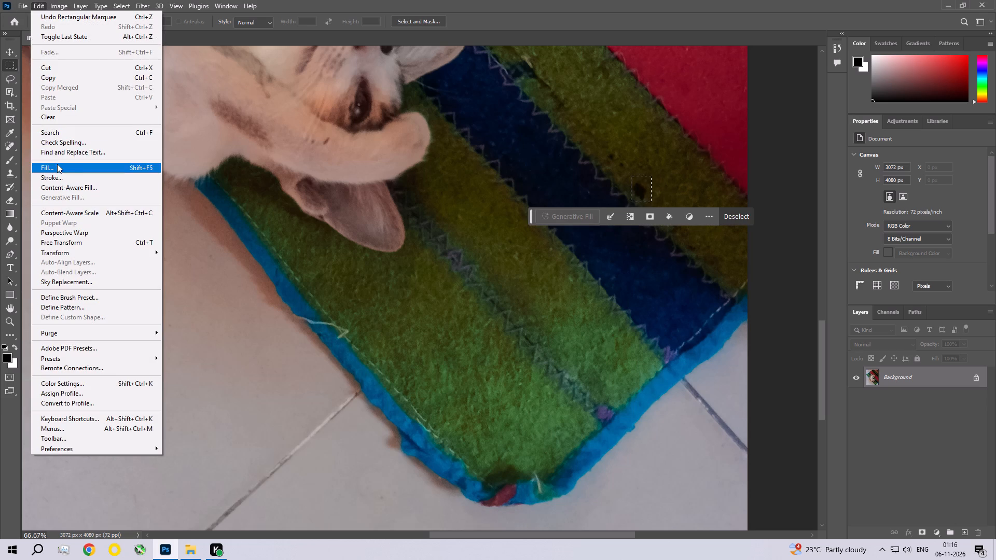
left_click(57, 166)
left_click(571, 135)
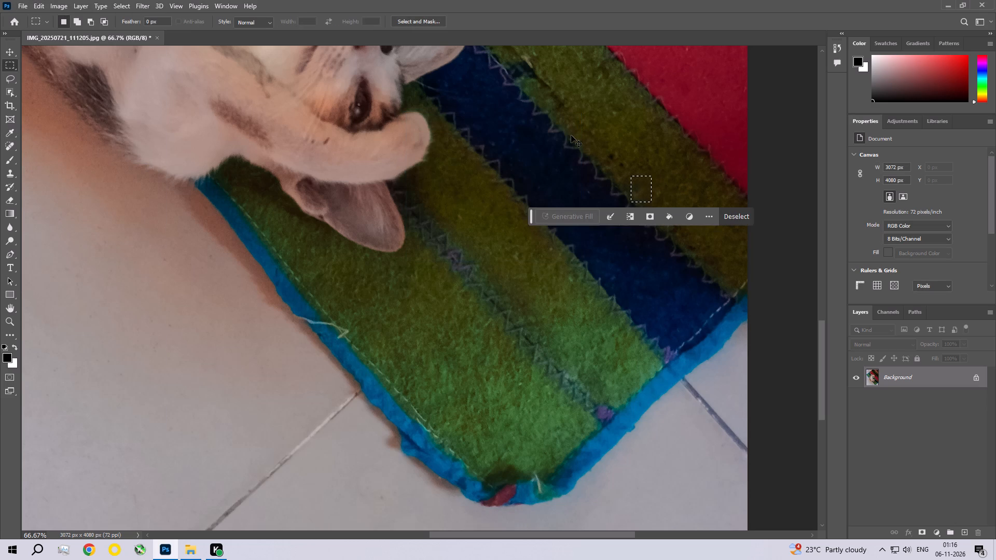
key("ctrl+d")
Remove the dark debris on the olive stripe just below the cat's hind paw with a Content-Aware fill.
key("space")
key("space")
key("space")
key("space")
key("space")
key("space")
key("space")
key("space")
key("space")
key("space")
key("space")
key("space")
key("space")
key("space")
key("space")
key("space")
key("space")
key("space")
key("space")
key("space")
left_click_drag(524, 130, 511, 308)
left_click_drag(427, 190, 439, 311)
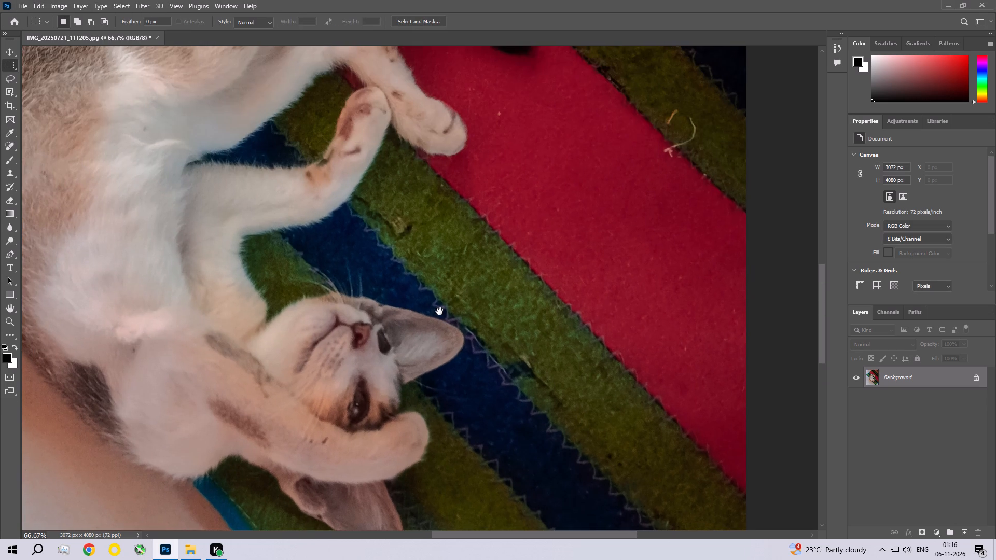
left_click_drag(439, 311, 439, 312)
left_click_drag(392, 213, 424, 245)
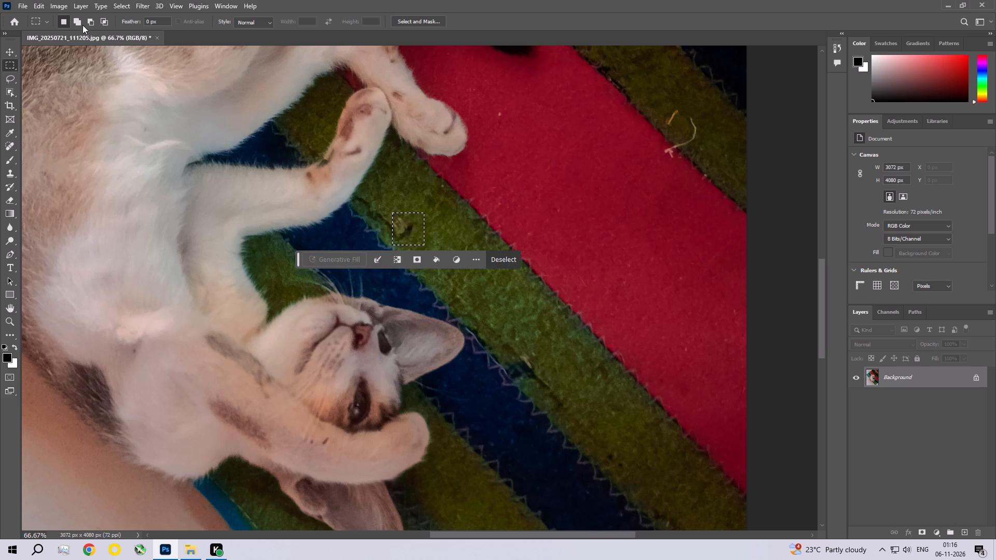
left_click(37, 0)
left_click(64, 167)
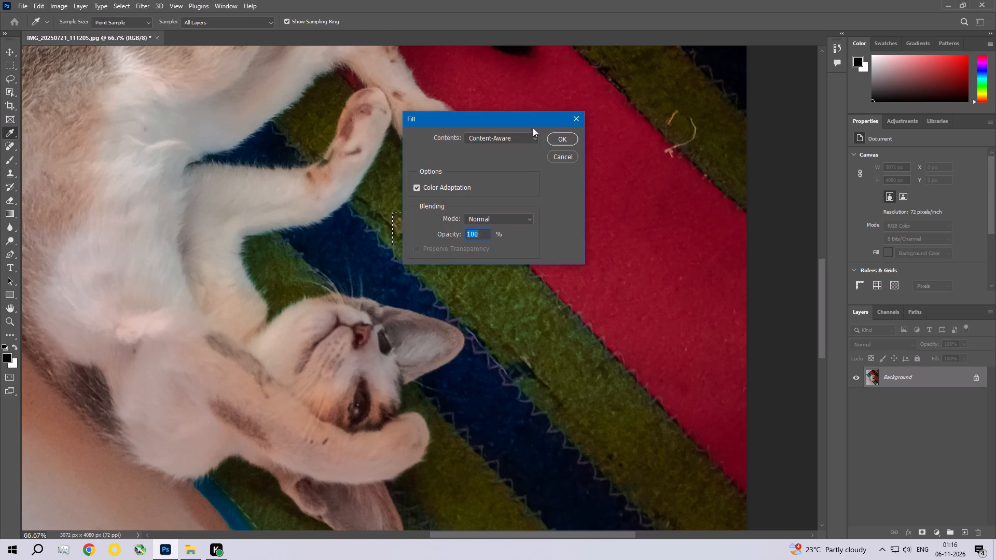
left_click(552, 140)
key("ctrl+d")
Remove the short orange thread on the olive stripe near the photo's right edge with a Content-Aware fill.
key("space")
key("space")
key("space")
key("space")
key("space")
key("space")
key("space")
key("space")
key("space")
key("space")
key("space")
key("space")
key("space")
key("space")
key("space")
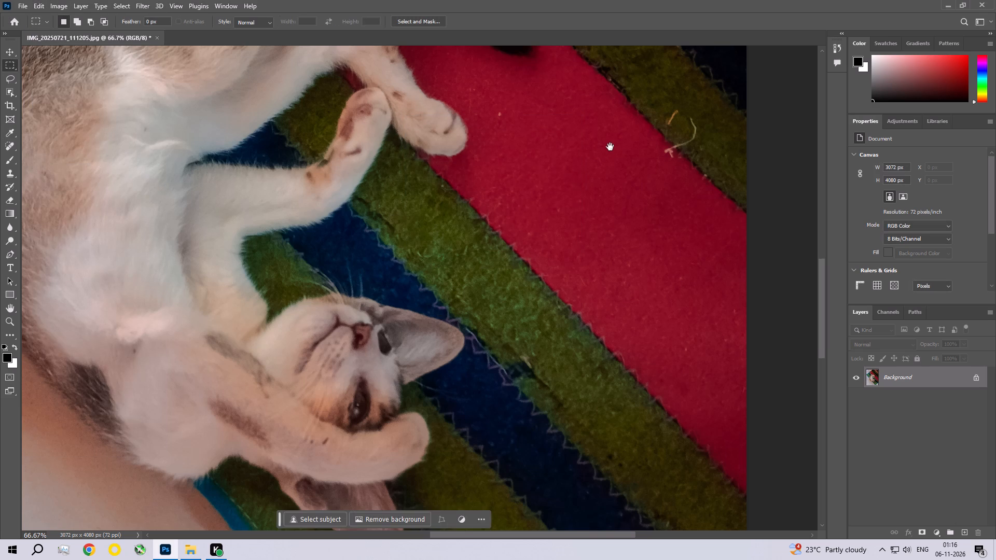
left_click_drag(610, 150, 470, 201)
left_click_drag(519, 143, 561, 182)
key("ctrl+d")
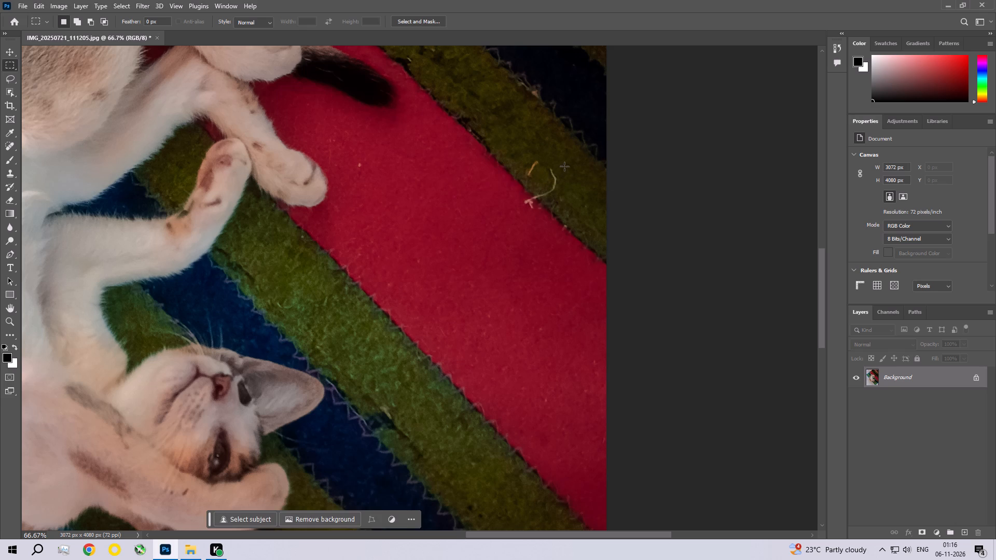
left_click_drag(566, 162, 519, 174)
key("ctrl+d")
left_click_drag(568, 157, 522, 176)
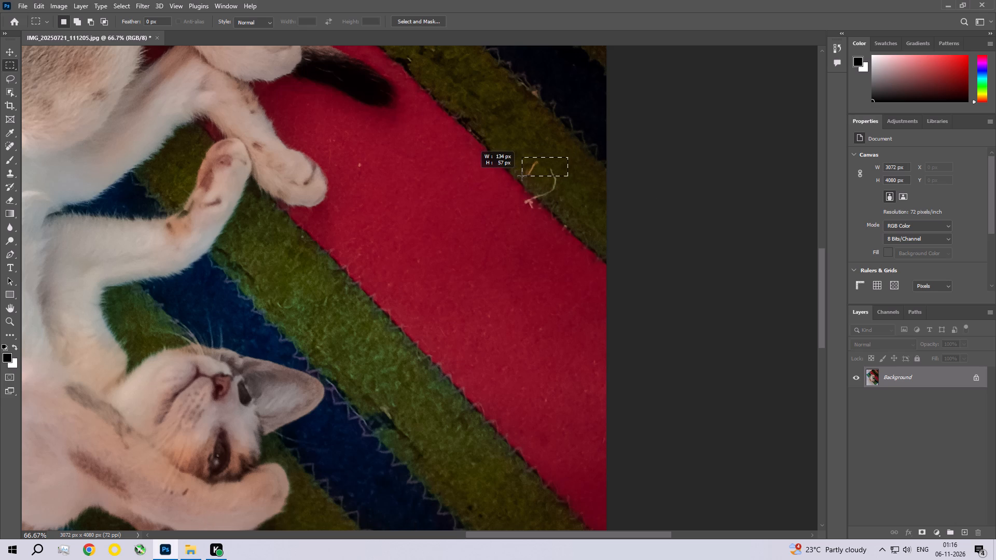
left_click_drag(522, 176, 522, 180)
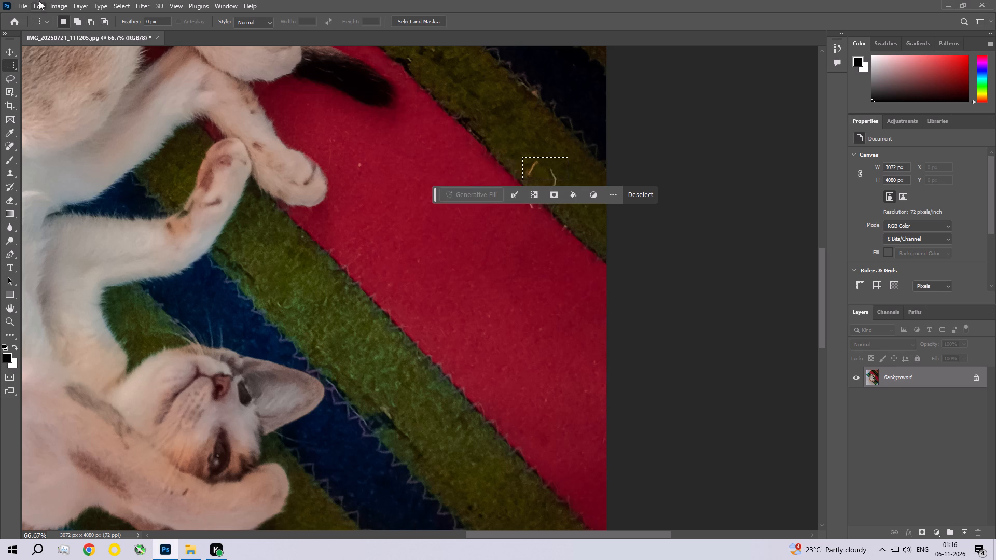
left_click(37, 0)
left_click(54, 164)
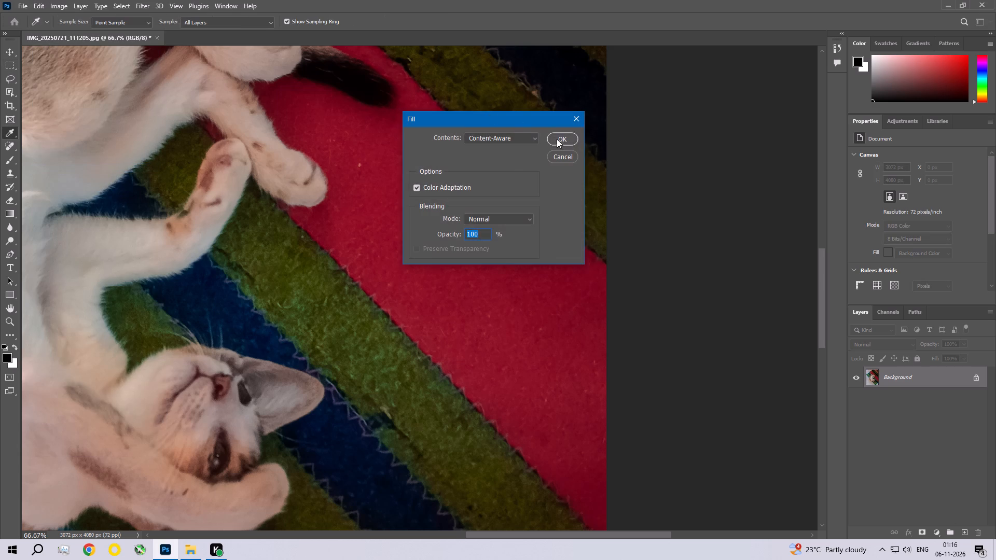
left_click(558, 140)
key("ctrl+d")
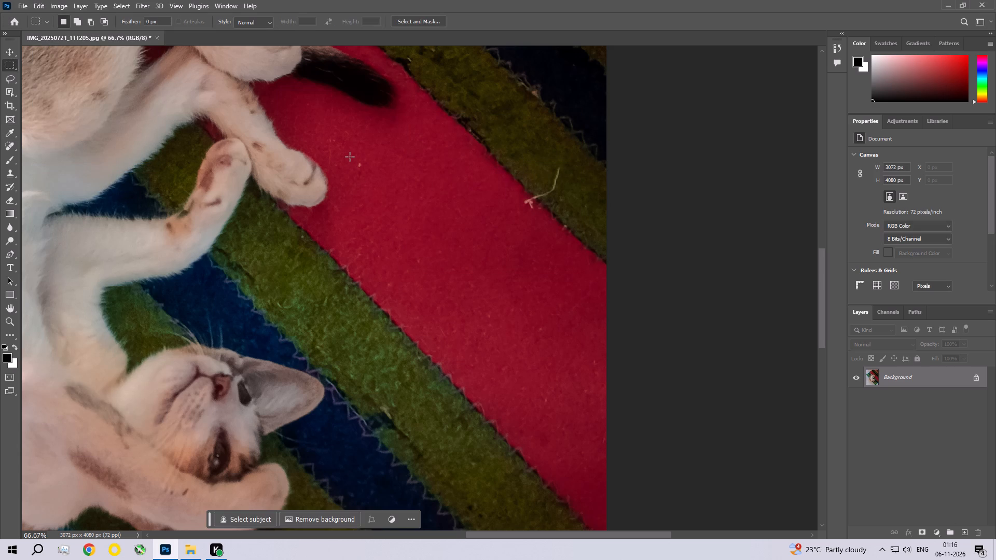
Remove the small pale speck on the red stripe beside the hind paws with a Content-Aware fill.
left_click_drag(350, 157, 366, 172)
left_click(42, 0)
left_click(53, 167)
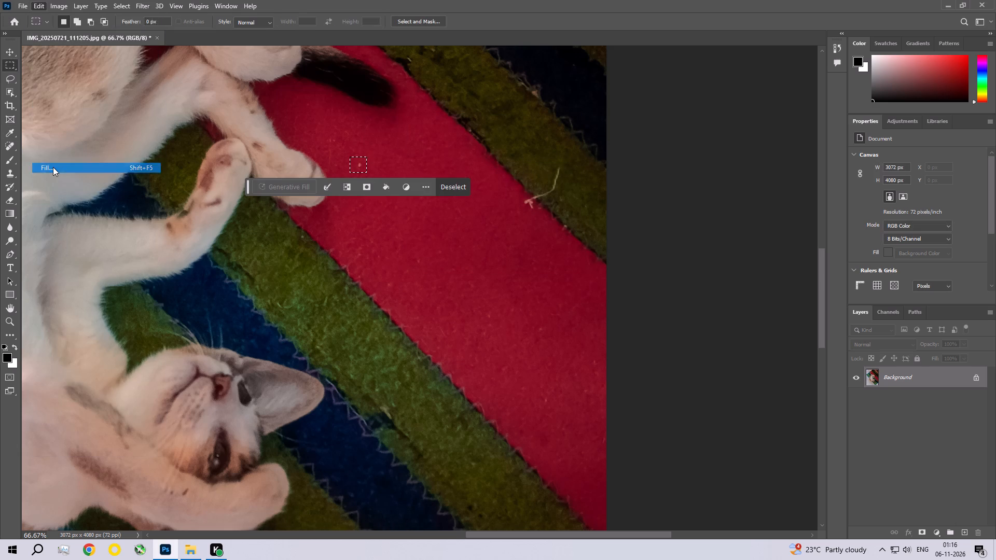
left_click(560, 133)
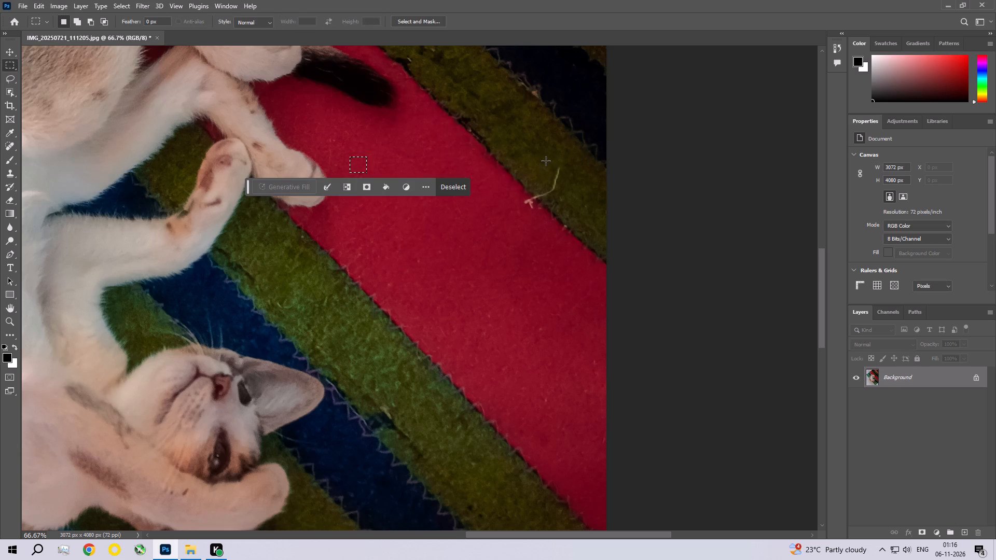
Remove the upper part of the pale thread on the olive stripe with a Content-Aware fill.
left_click_drag(546, 160, 568, 190)
left_click(40, 4)
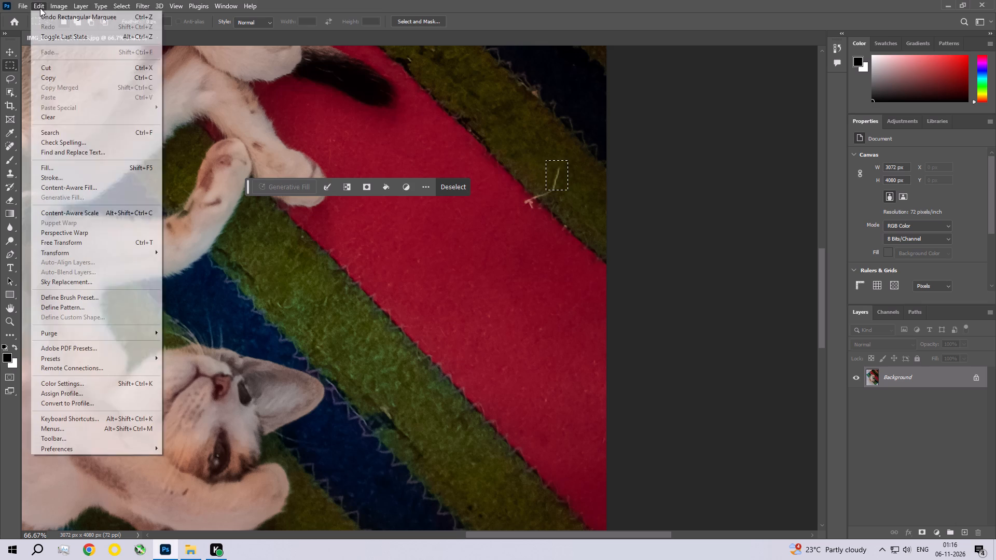
left_click(53, 164)
left_click(549, 135)
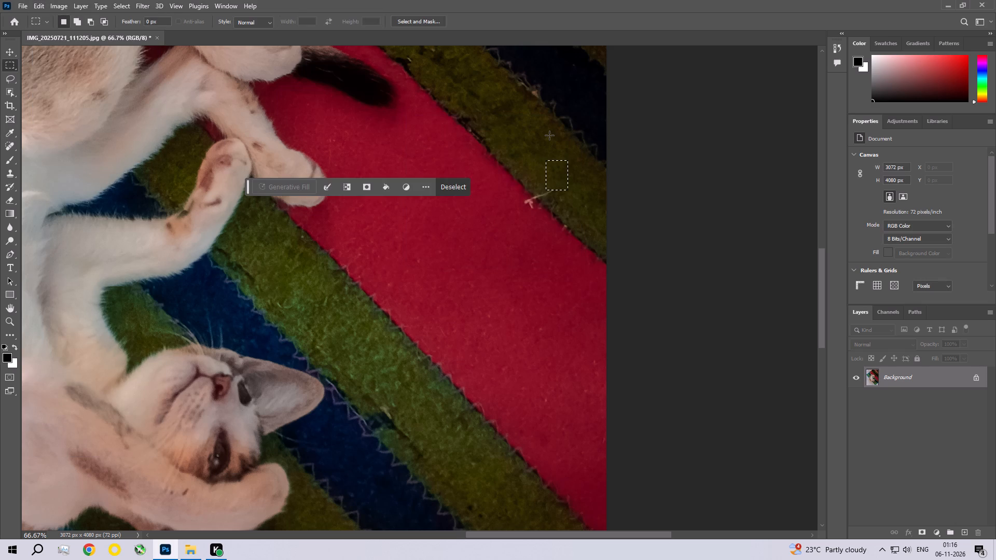
key("ctrl+d")
Clean up the small blemish at the upper end of the outer olive stripe with a Content-Aware fill and deselect.
key("space")
key("space")
key("space")
key("space")
key("space")
key("space")
key("space")
key("space")
key("space")
key("space")
key("space")
key("space")
key("space")
key("space")
key("space")
key("space")
key("space")
key("space")
key("space")
key("space")
left_click_drag(454, 138, 454, 174)
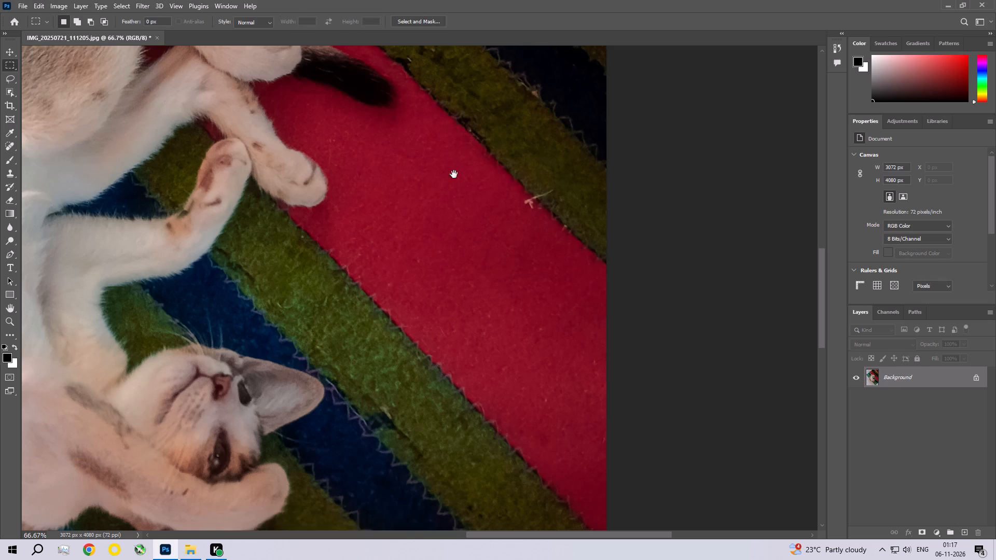
left_click_drag(454, 174, 449, 325)
left_click_drag(427, 248, 475, 276)
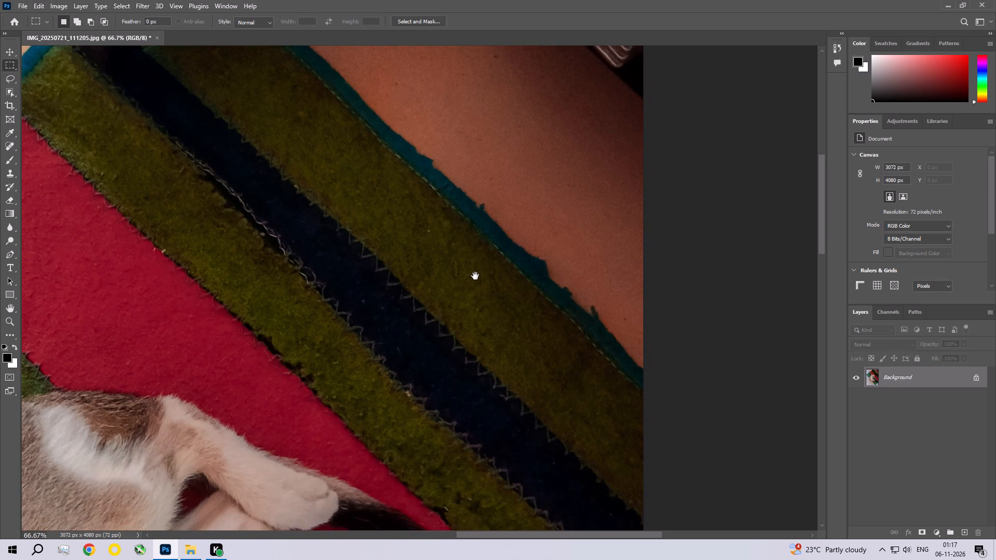
left_click_drag(475, 276, 475, 275)
left_click_drag(328, 200, 428, 330)
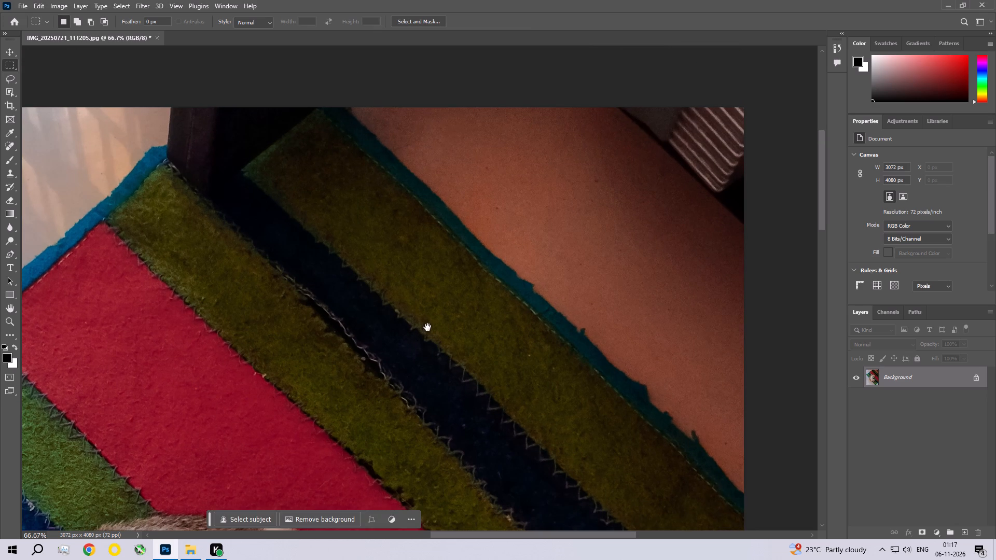
left_click_drag(322, 221, 342, 243)
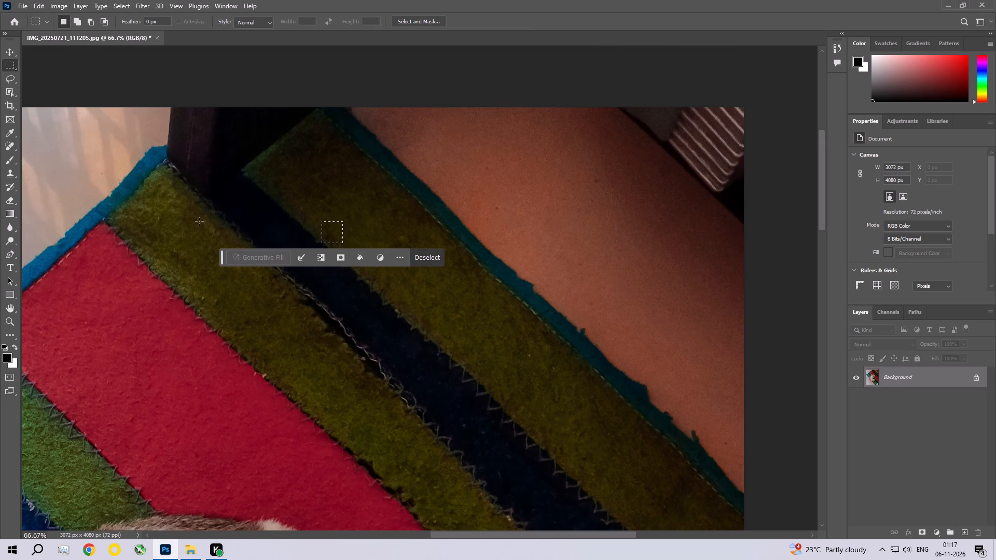
left_click(34, 1)
left_click(61, 165)
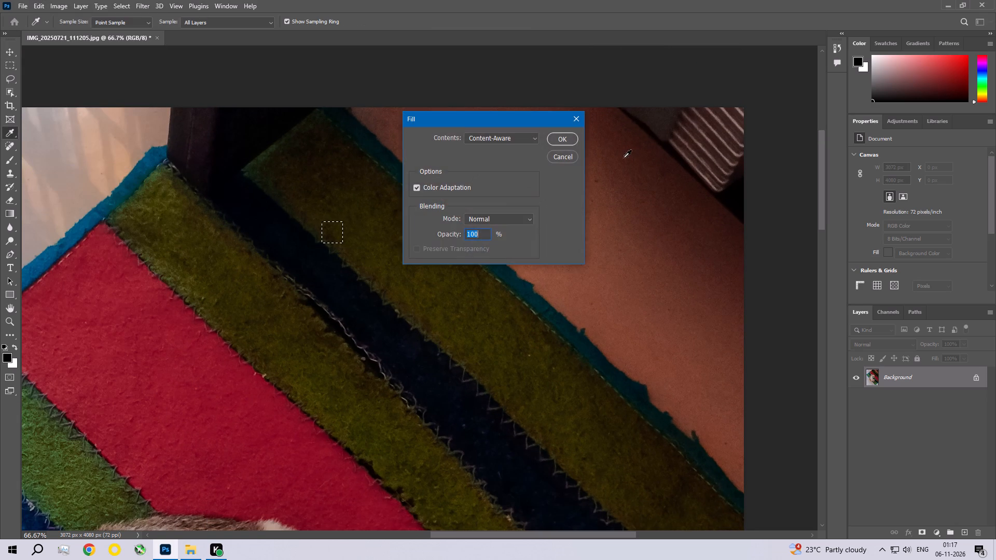
left_click(561, 137)
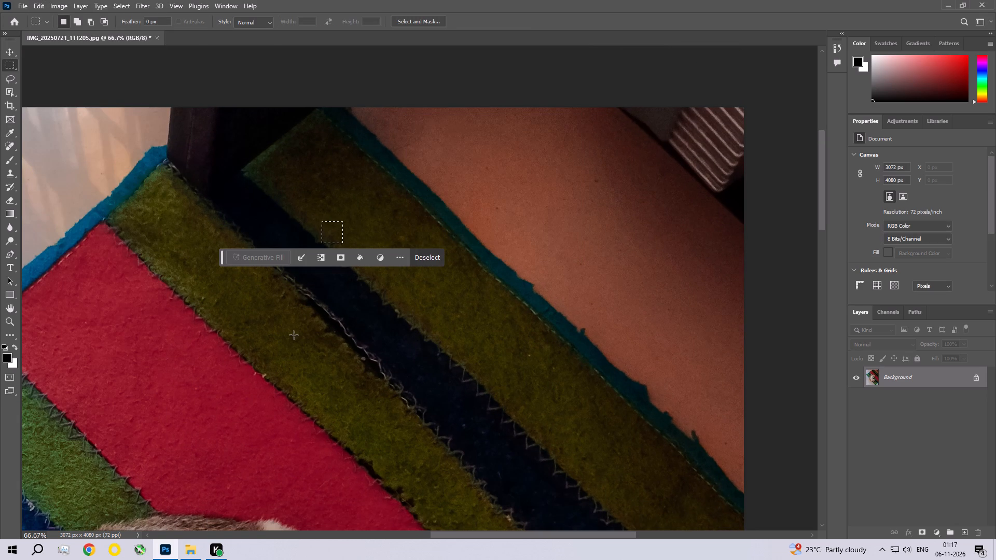
key("ctrl+0")
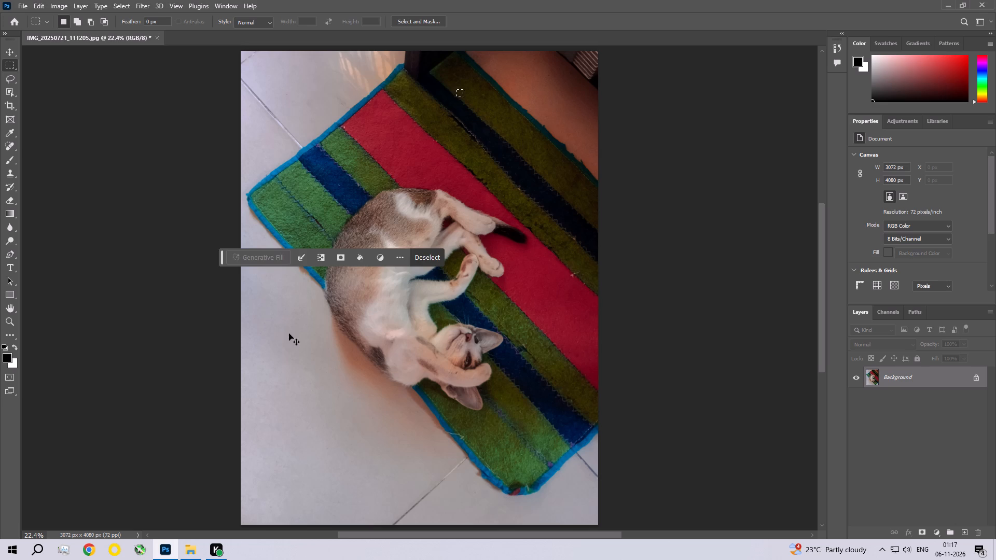
key("ctrl+d")
Apply one pass of the basic Blur filter to the whole cat photo.
left_click(144, 2)
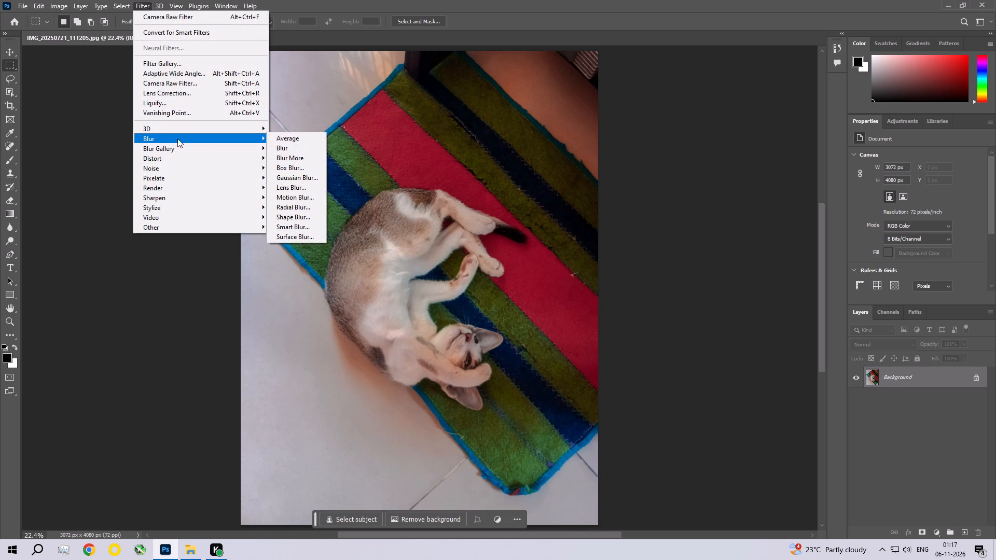
left_click(301, 149)
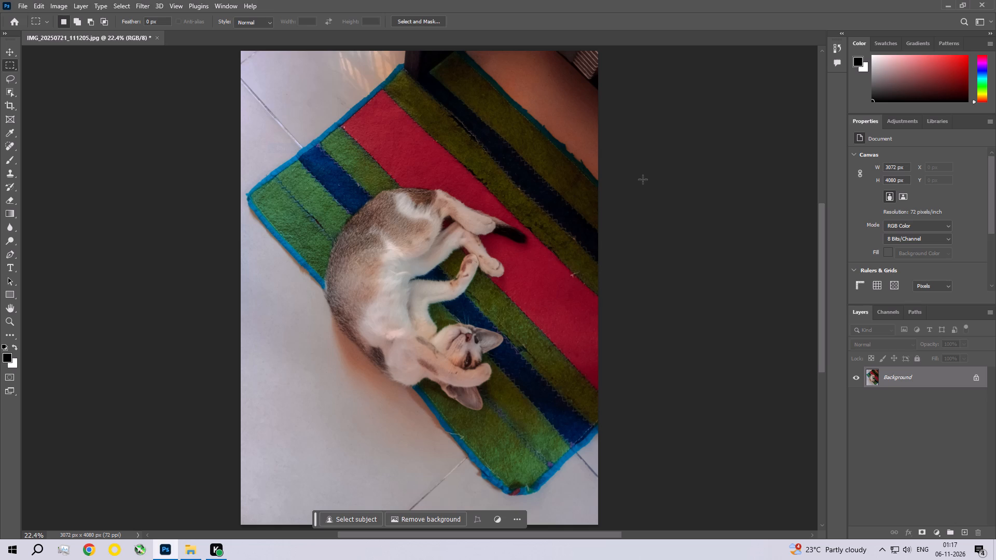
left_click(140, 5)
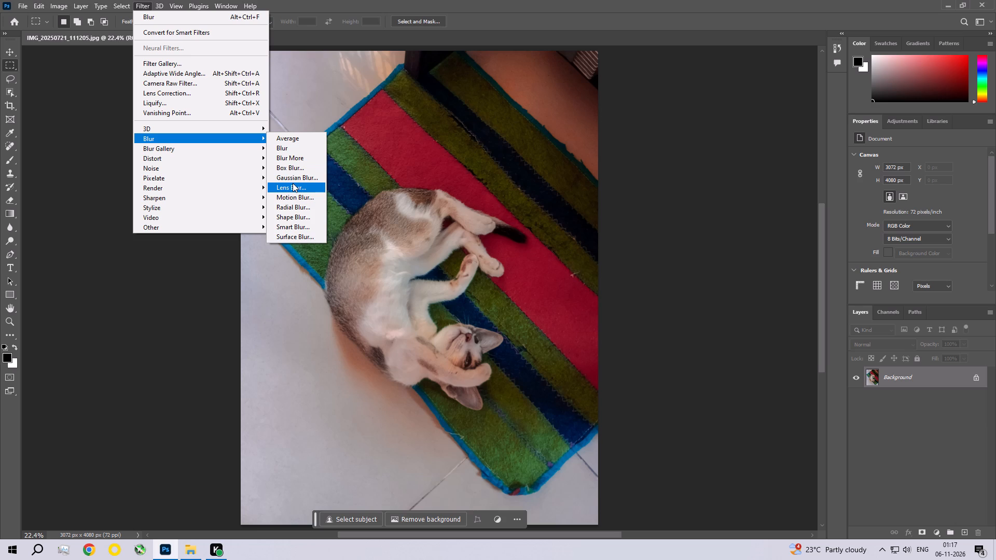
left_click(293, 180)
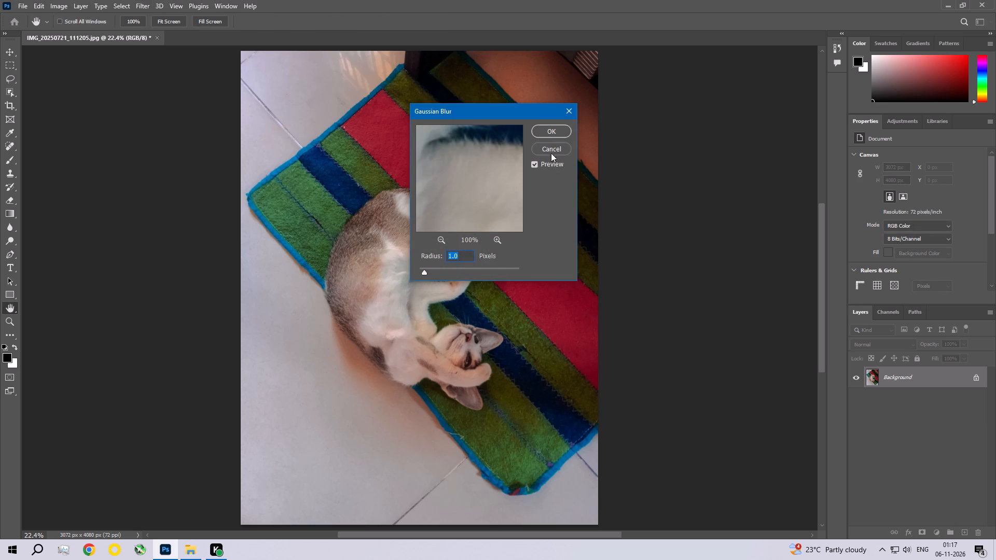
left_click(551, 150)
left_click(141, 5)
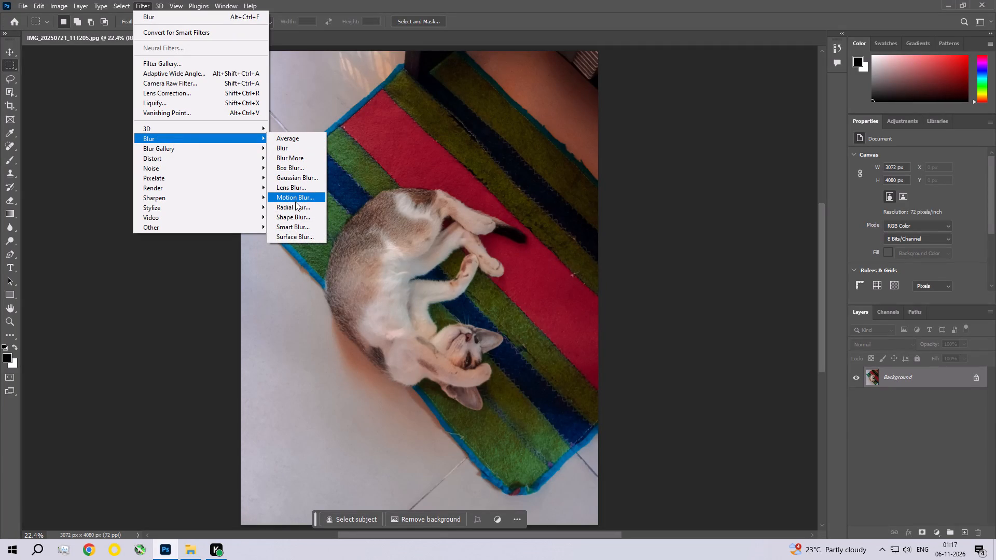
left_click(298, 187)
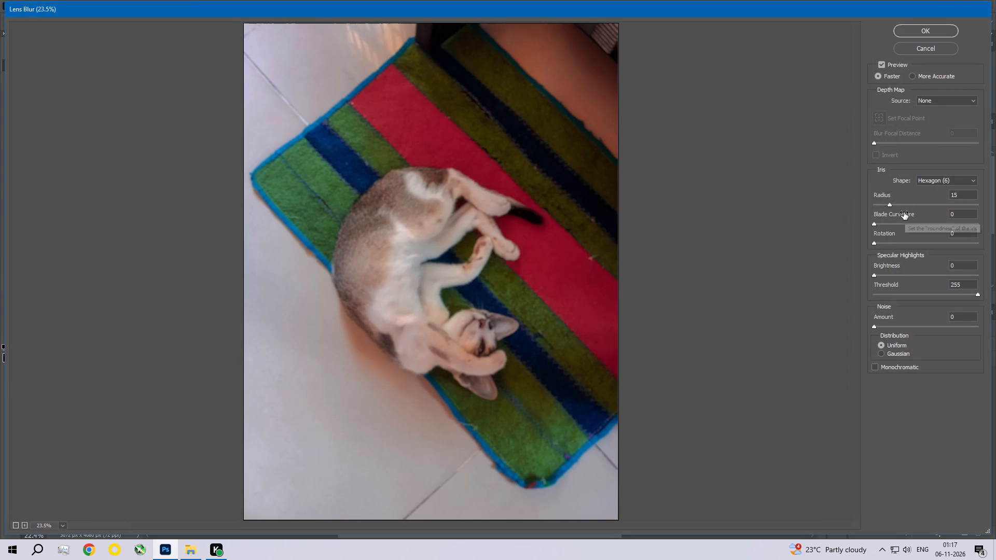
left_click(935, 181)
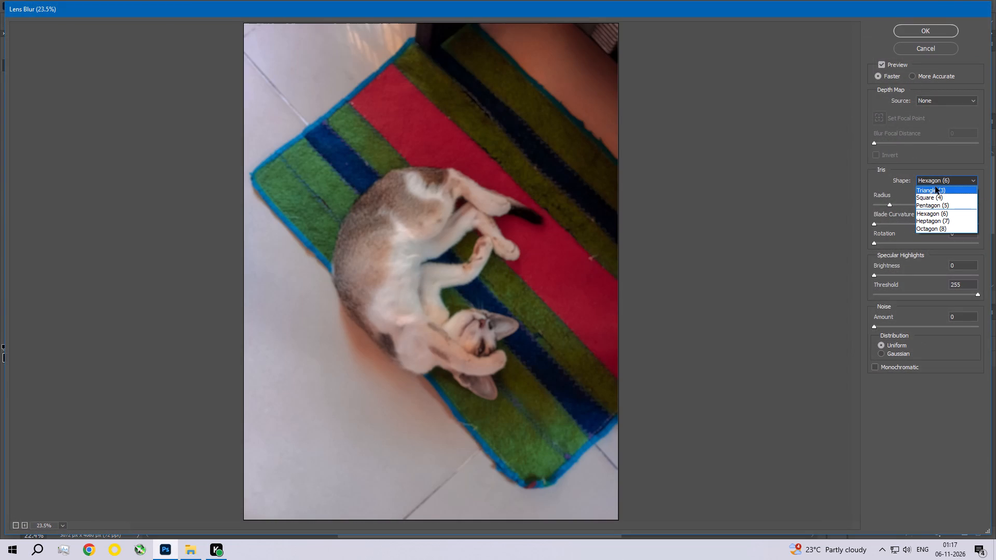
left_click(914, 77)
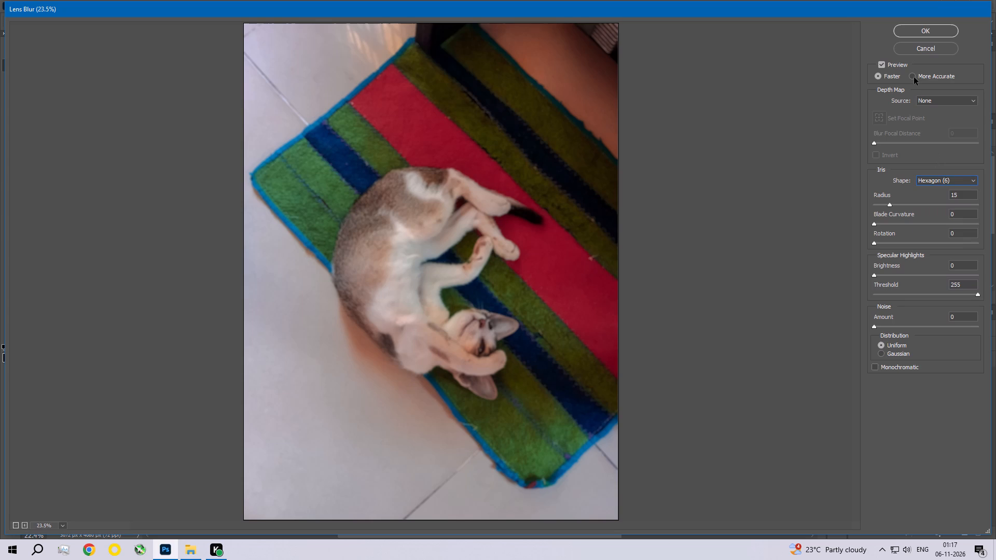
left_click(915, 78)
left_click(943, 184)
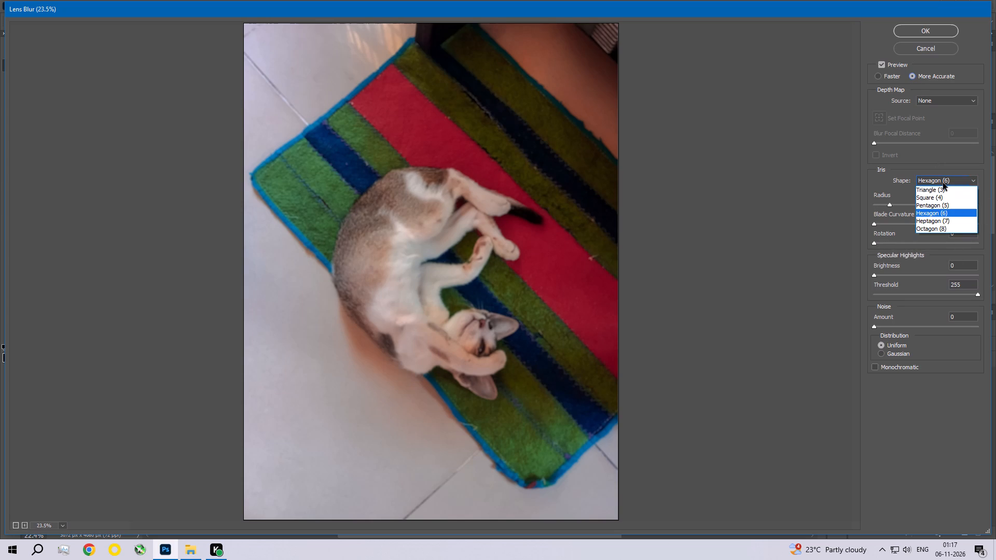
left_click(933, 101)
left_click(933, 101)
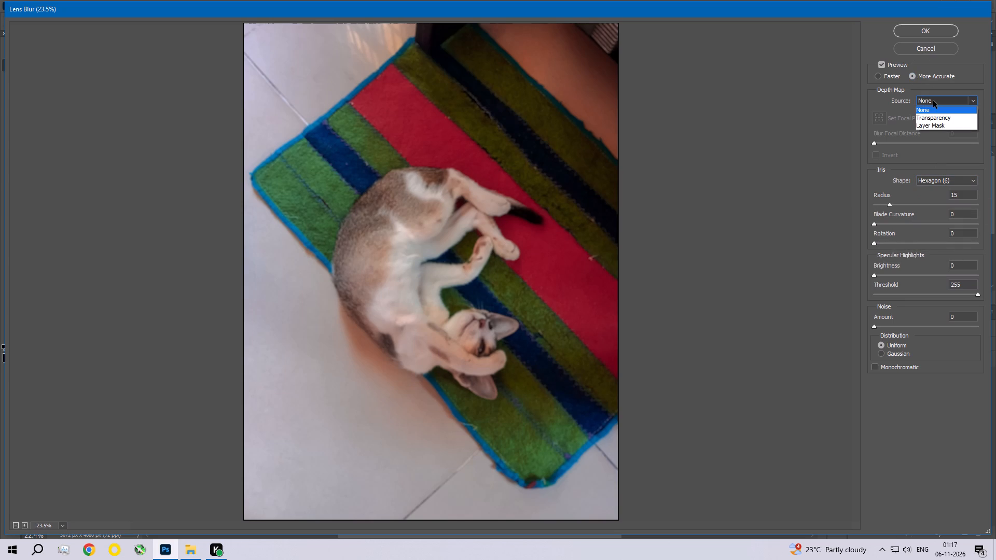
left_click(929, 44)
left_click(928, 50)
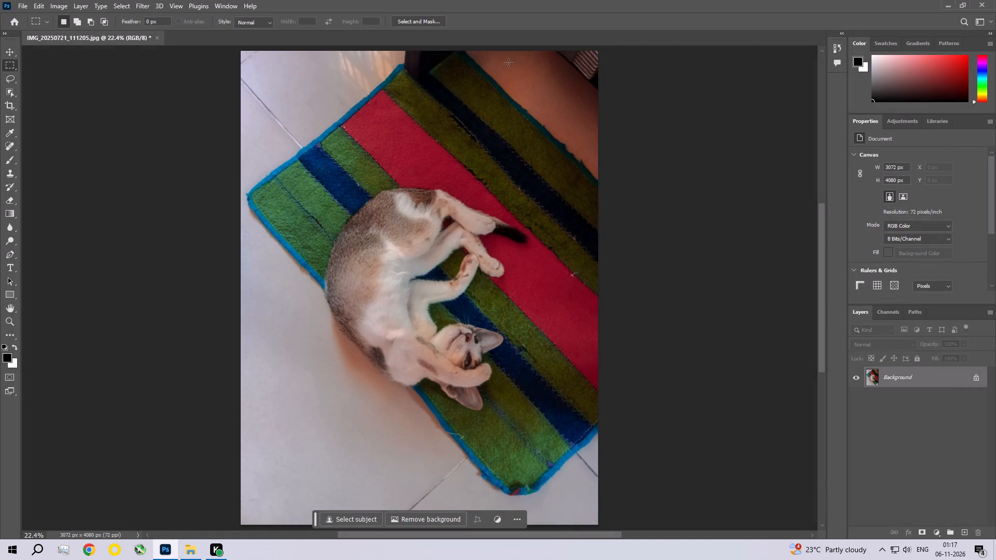
Soften the whole photo further with one pass of Blur More and one more of Blur.
left_click(140, 9)
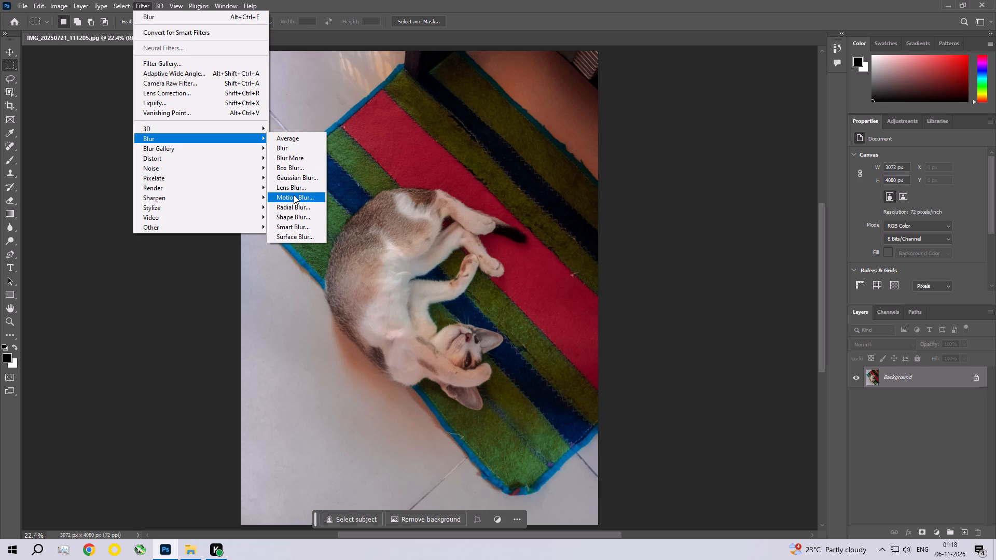
left_click(293, 157)
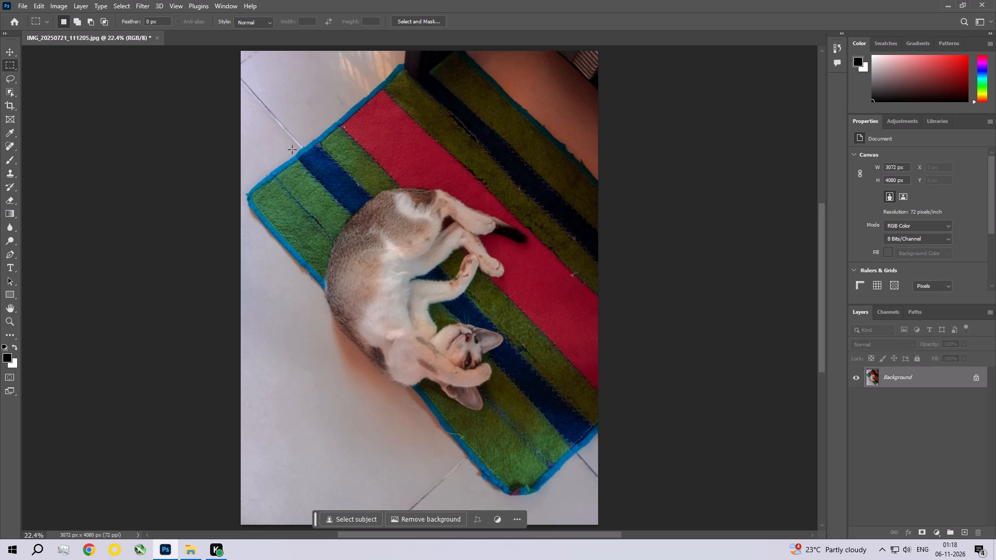
left_click(159, 2)
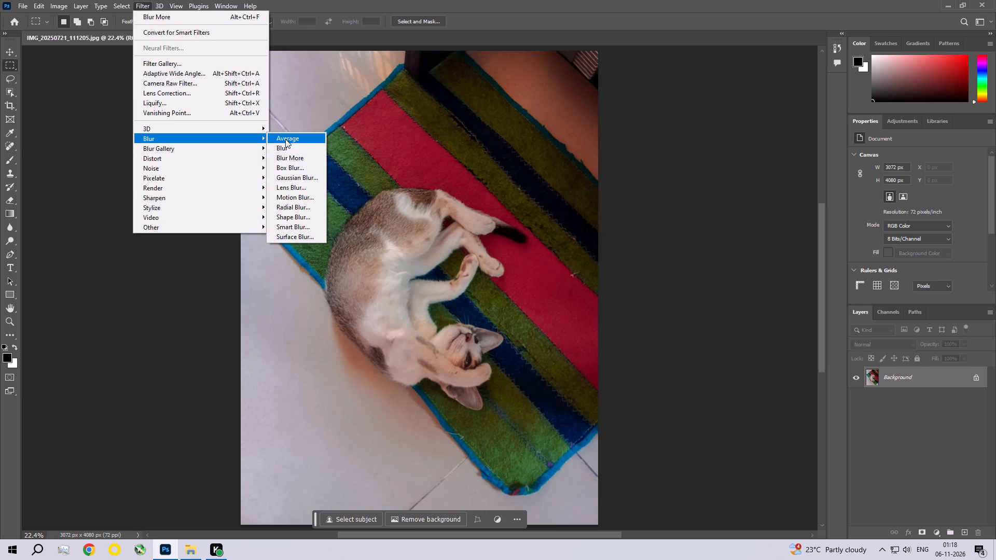
left_click(286, 144)
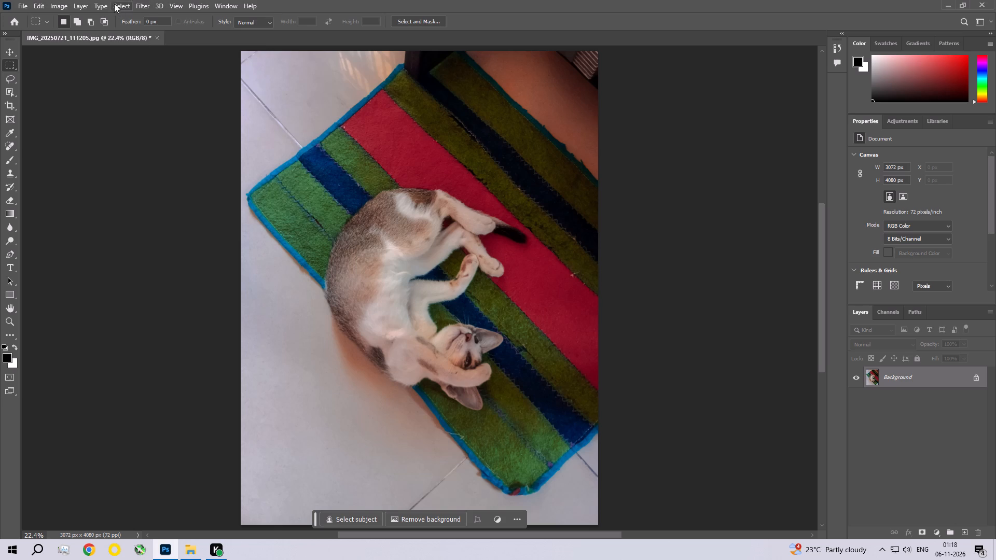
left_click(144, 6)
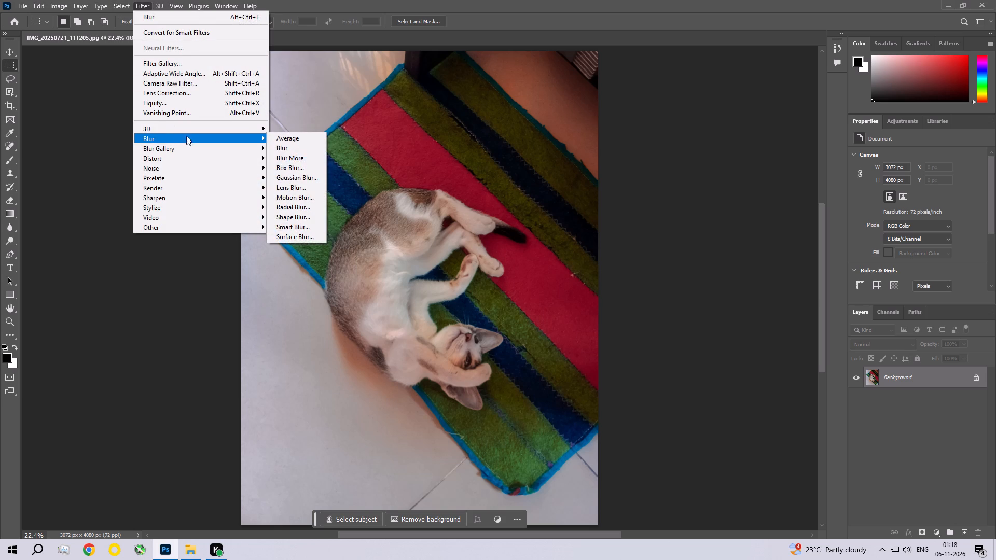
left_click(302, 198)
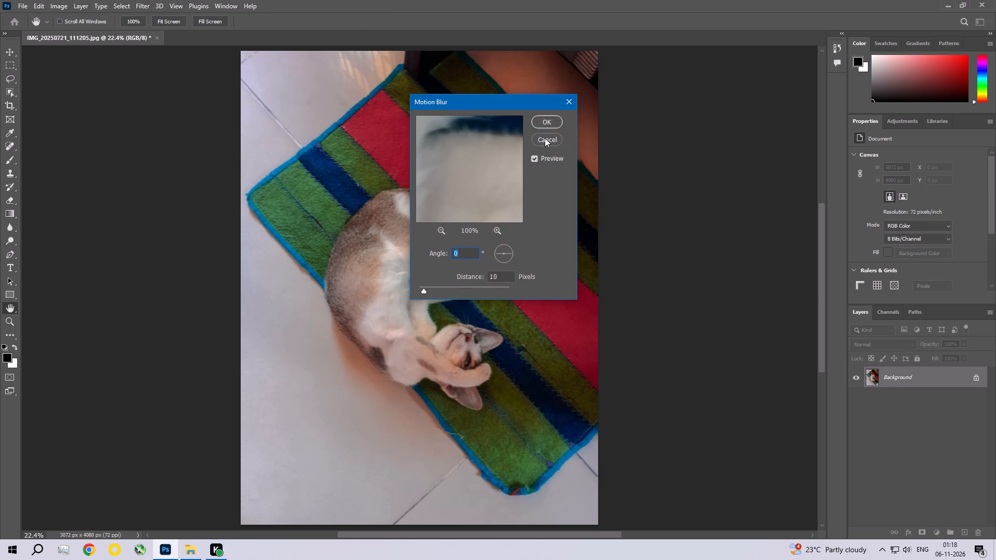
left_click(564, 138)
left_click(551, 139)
Start a Tilt-Shift blur on the photo with a 7 px blur and -41% distortion.
left_click(137, 7)
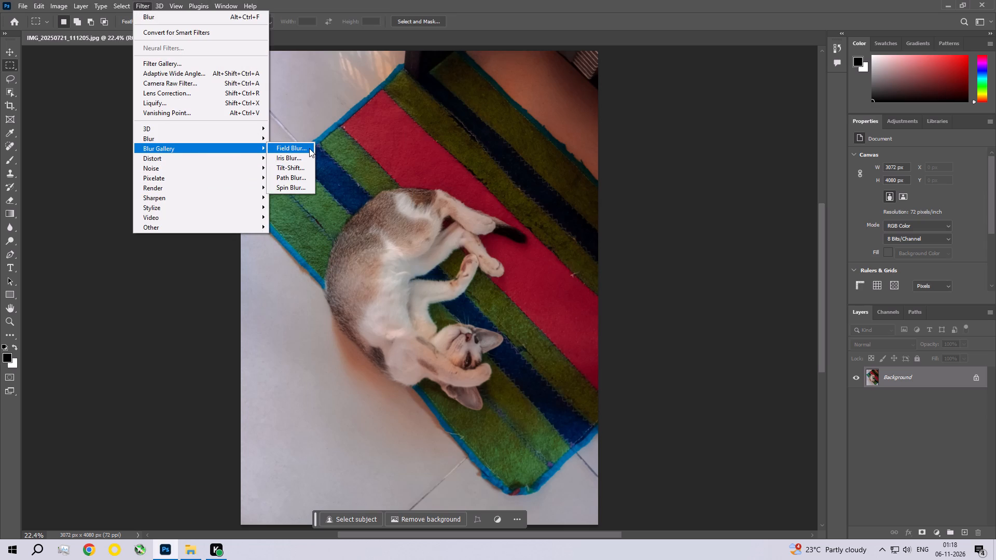
left_click(300, 170)
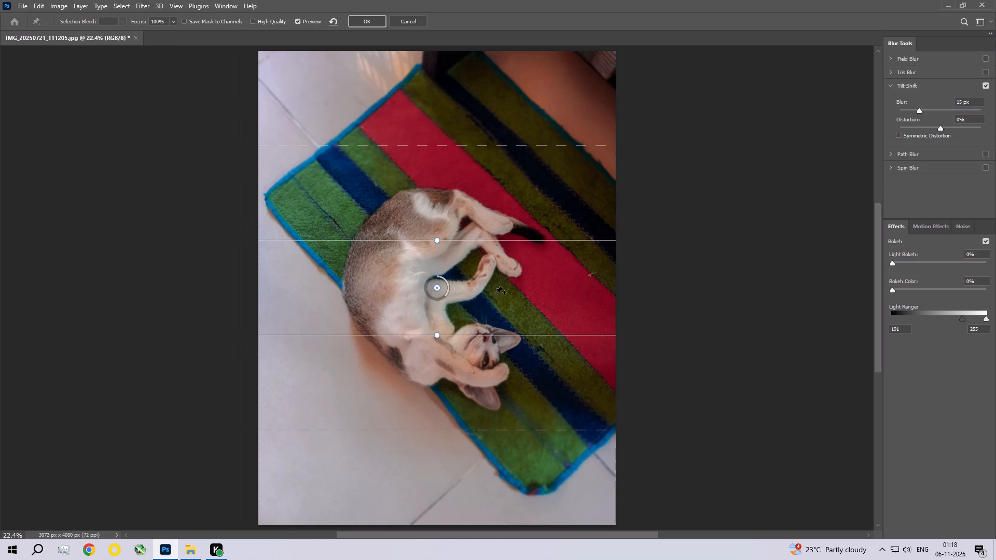
left_click_drag(920, 109, 926, 111)
left_click_drag(926, 111, 929, 113)
left_click_drag(929, 113, 924, 113)
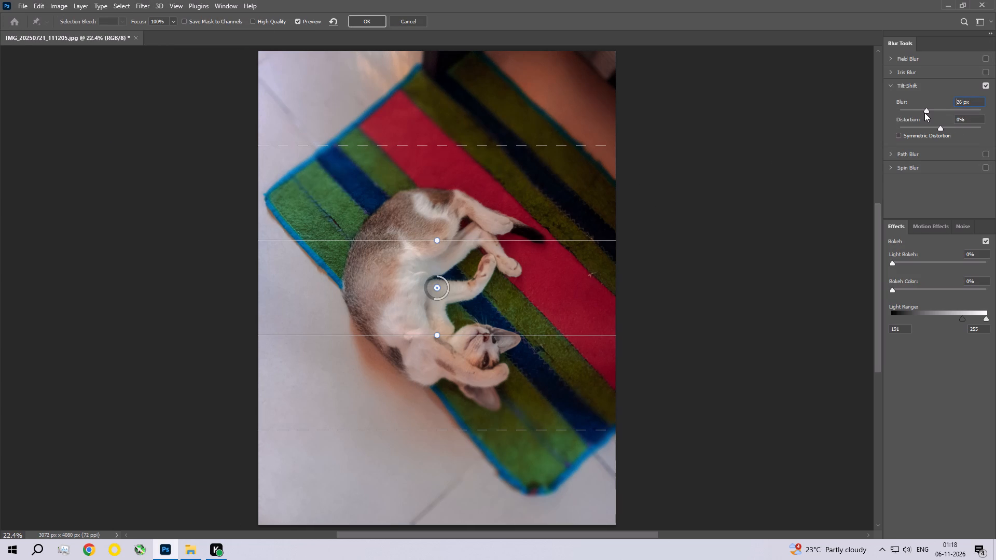
left_click_drag(924, 113, 911, 112)
left_click_drag(939, 129, 925, 127)
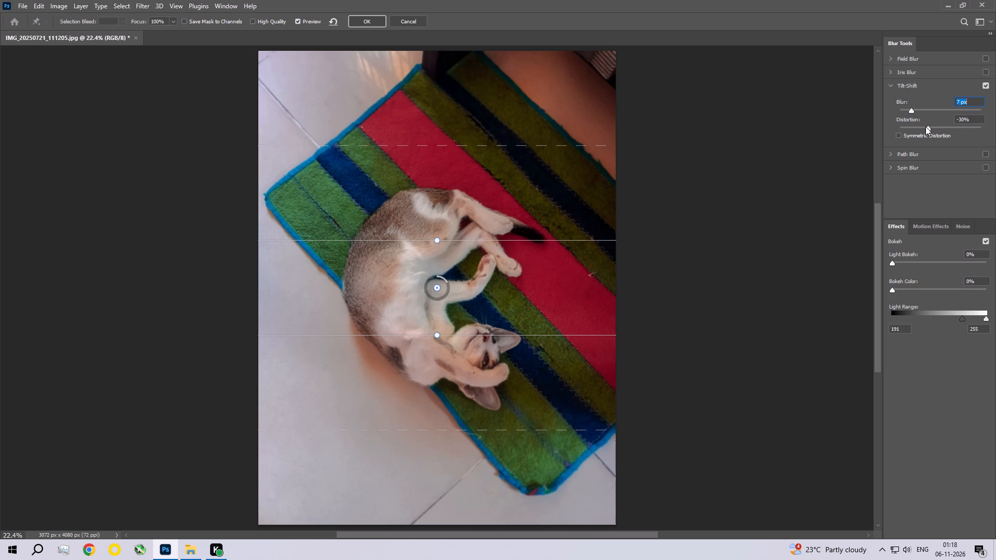
left_click_drag(925, 127, 923, 126)
Tilt the Tilt-Shift focus band slightly and widen it in both directions so the whole cat lies inside it.
left_click_drag(435, 334, 435, 354)
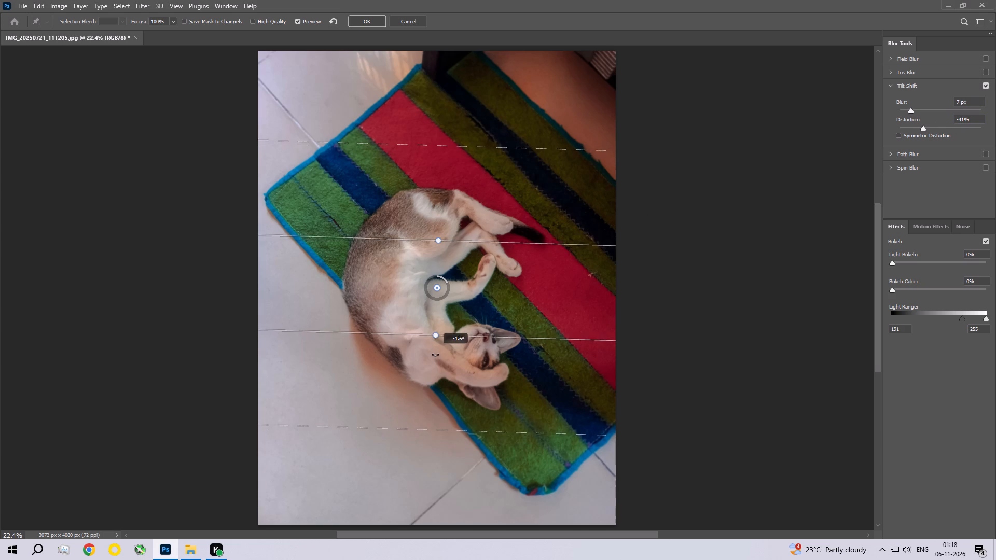
left_click_drag(435, 354, 436, 367)
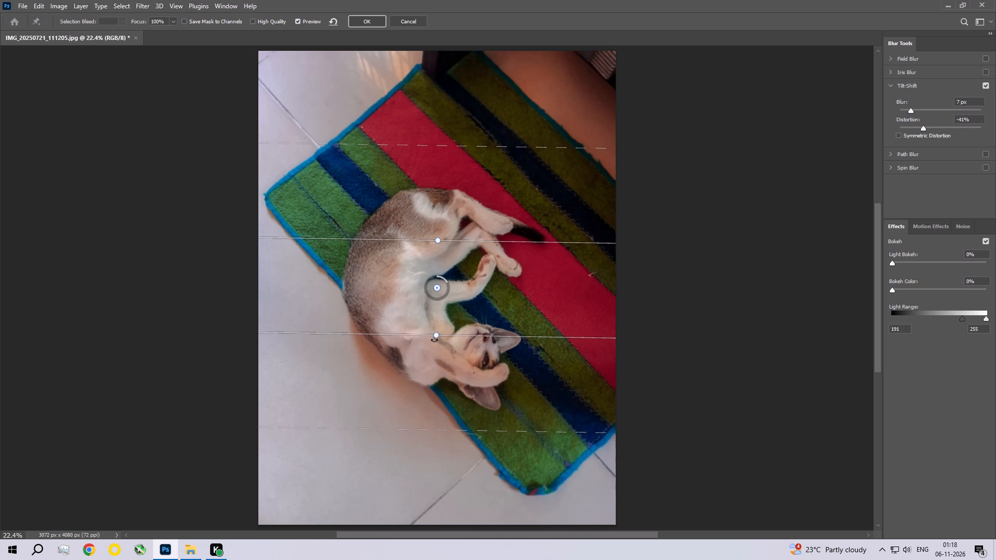
left_click_drag(436, 343, 440, 415)
left_click_drag(438, 233, 449, 181)
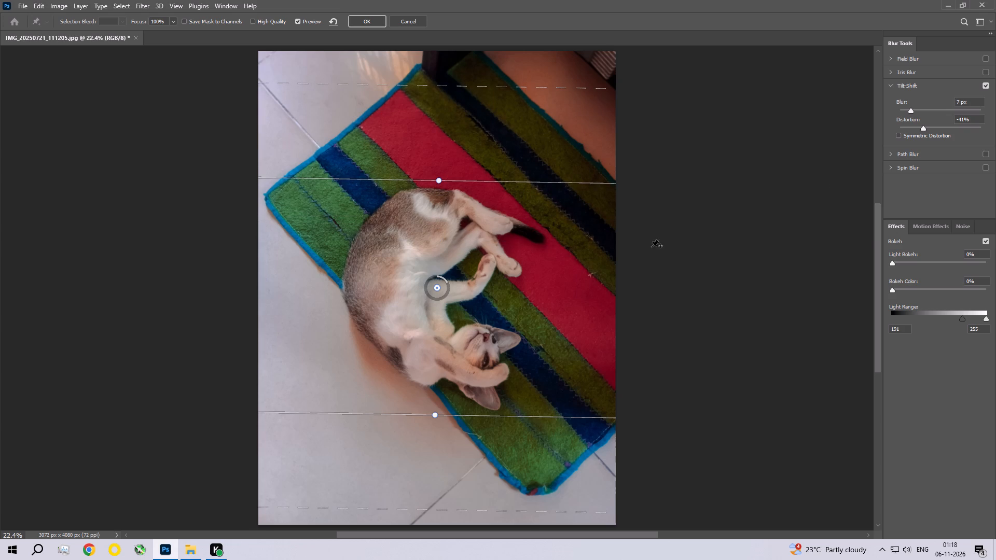
Set the Tilt-Shift blur amount to 28 px.
left_click_drag(914, 107, 939, 114)
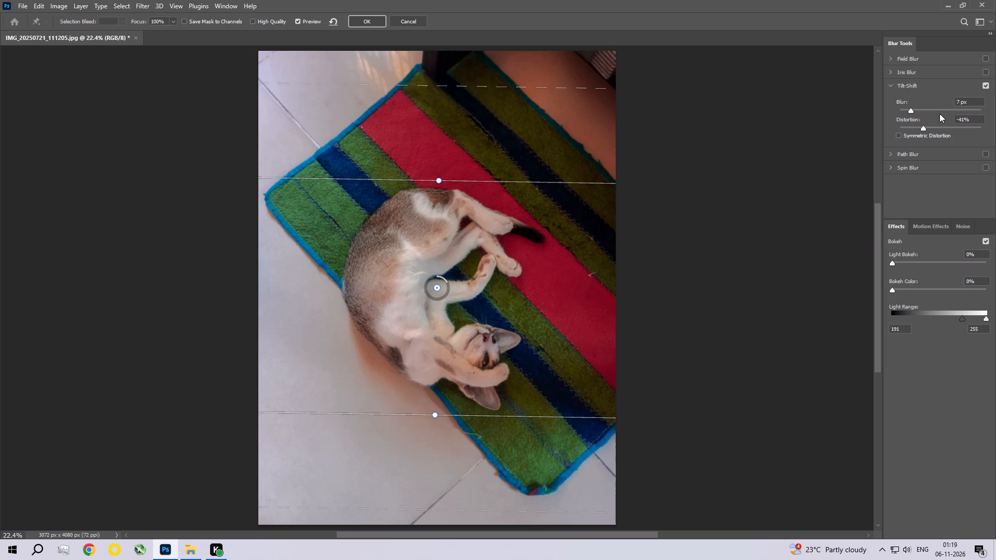
left_click(928, 109)
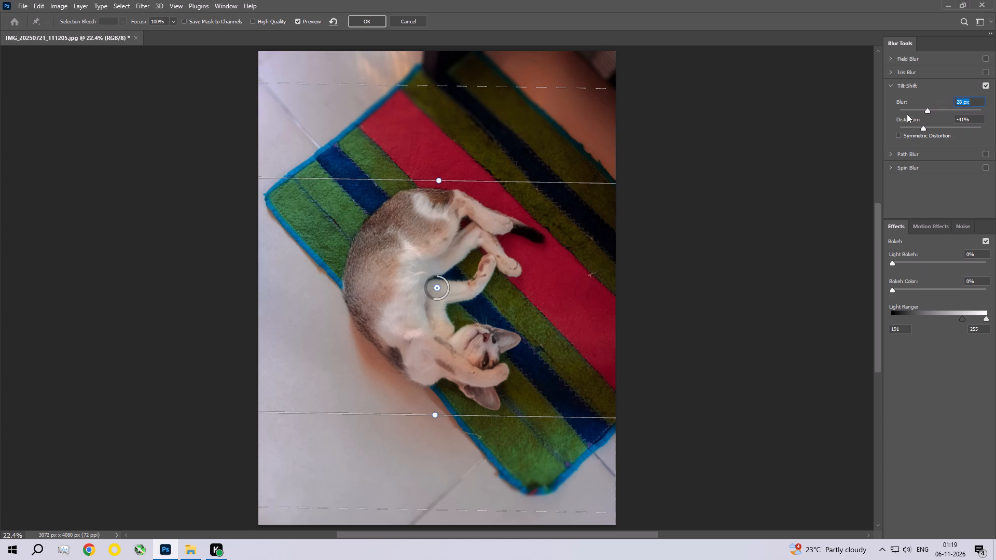
Apply the configured Tilt-Shift blur to the cat photo.
left_click(366, 17)
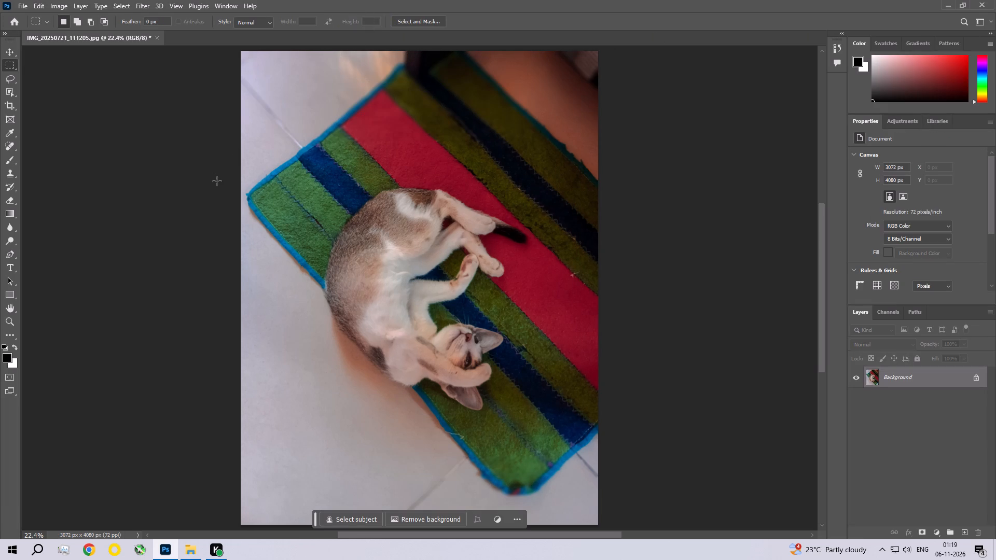
Examine the cat and the blurred surroundings up close, finishing with the whole photo fitted in view.
key("ctrl+space")
key("ctrl+space")
key("ctrl+space")
key("ctrl+space")
key("ctrl+space")
key("ctrl+space")
key("ctrl+space")
key("ctrl+space")
key("ctrl+space")
key("ctrl+space")
key("ctrl+space")
key("ctrl+space")
key("ctrl+space")
key("ctrl+space")
key("ctrl+space")
key("ctrl+space")
key("ctrl+space")
key("ctrl+space")
key("ctrl+space")
key("ctrl+space")
double_click(452, 285, "ctrl")
key("ctrl+0")
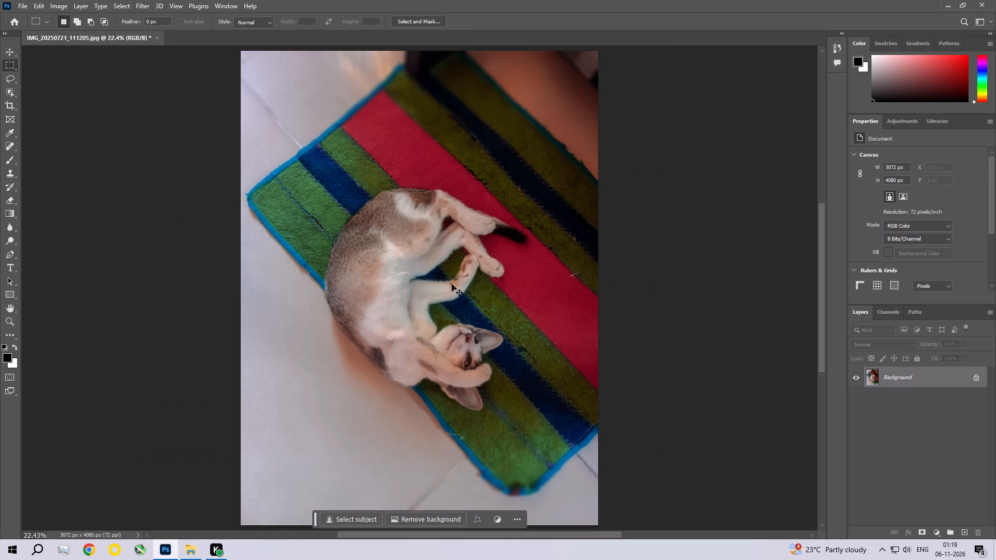
Apply a Photo Filter adjustment to the cat photo using the orange Color option at 32% density, with luminosity preserved.
left_click(62, 1)
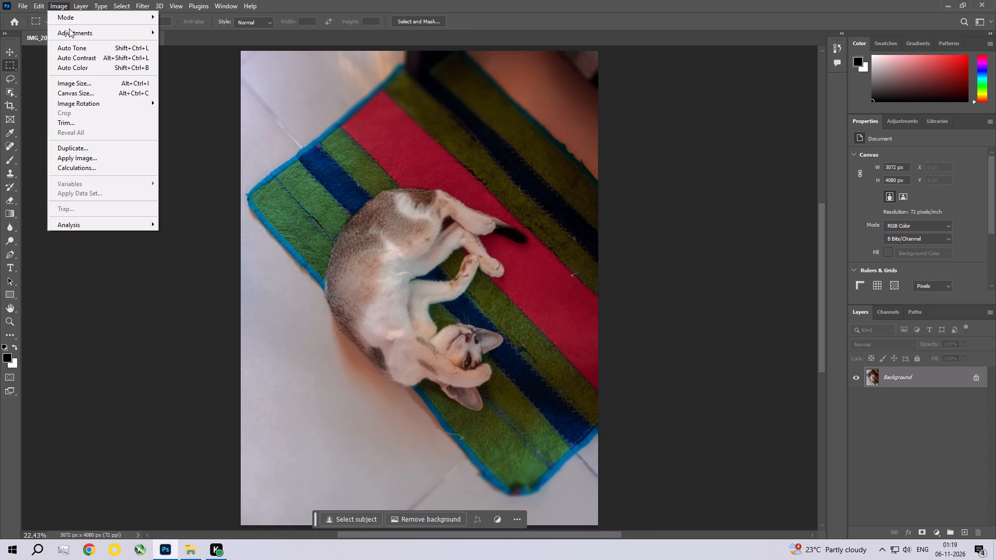
left_click(71, 30)
left_click(193, 116)
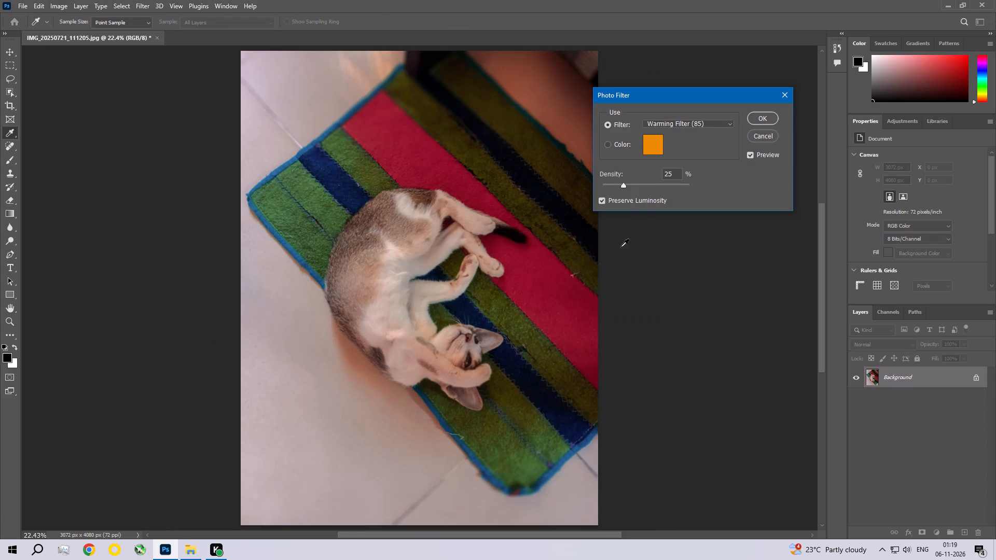
left_click(626, 184)
left_click(611, 143)
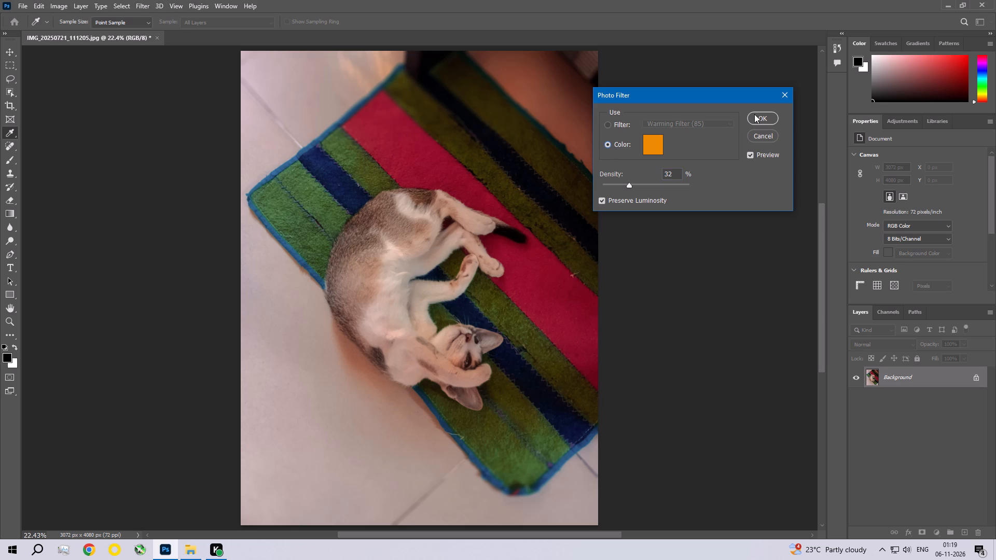
left_click(757, 115)
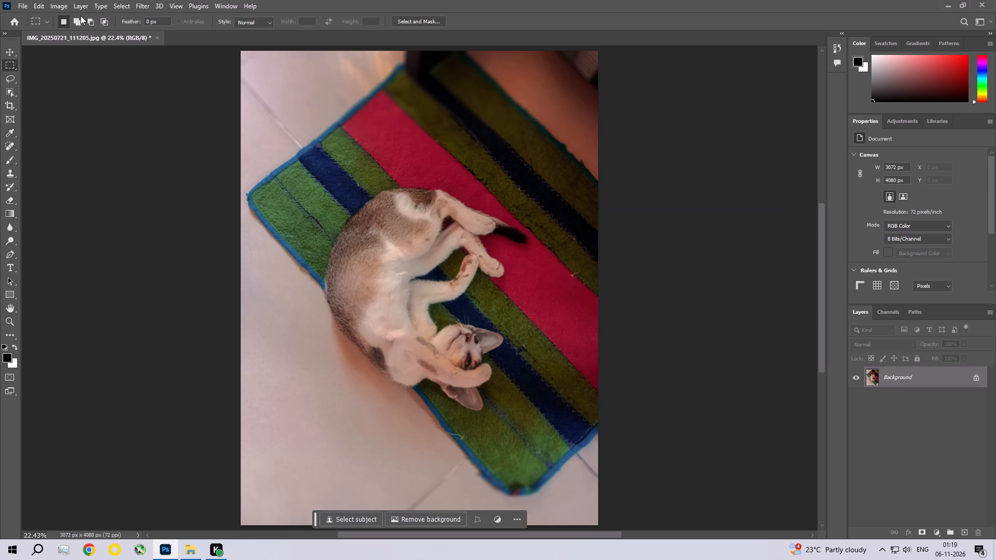
Apply a Brightness/Contrast adjustment to the photo with brightness 23 and contrast 11.
left_click(53, 6)
left_click(61, 29)
left_click(196, 33)
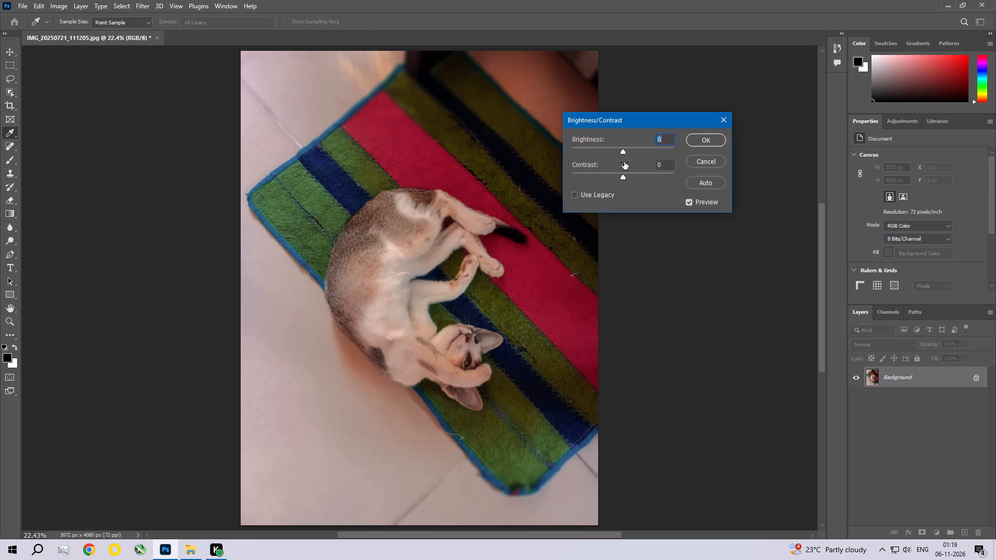
left_click_drag(624, 151, 631, 150)
left_click_drag(622, 175, 629, 176)
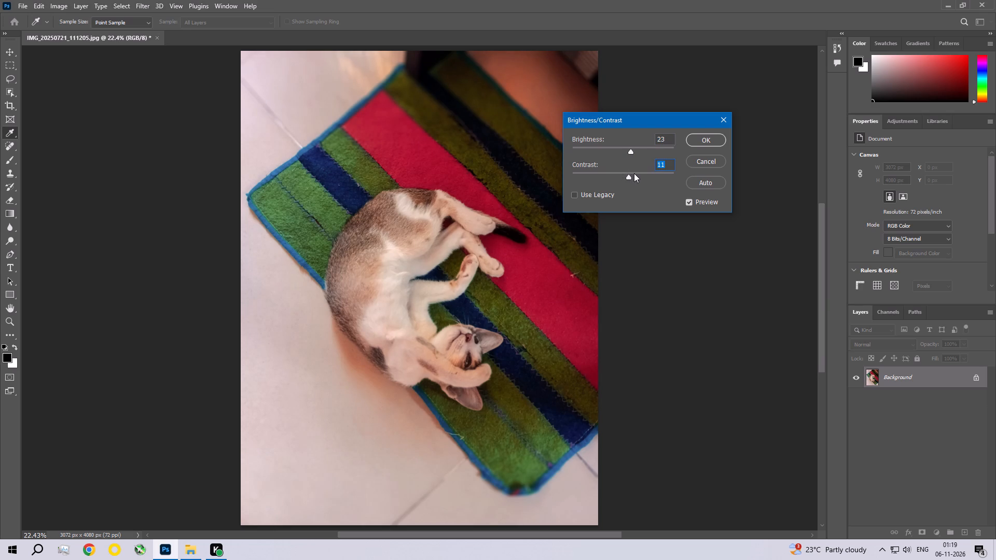
left_click(694, 140)
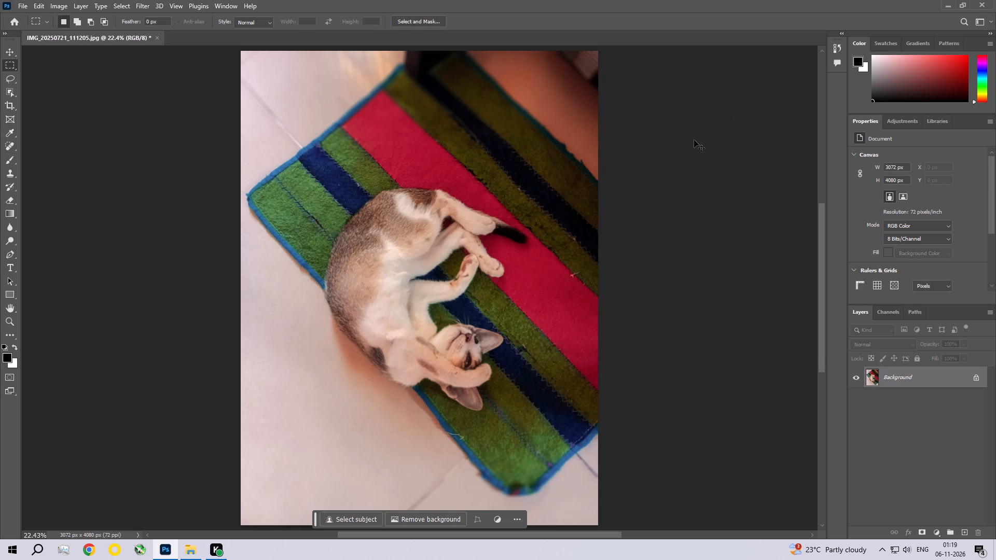
Save the edited cat photo as a JPEG under its existing name and close it.
key("ctrl+s")
left_click(558, 138)
left_click(152, 36)
Exit Photoshop.
left_click(991, 0)
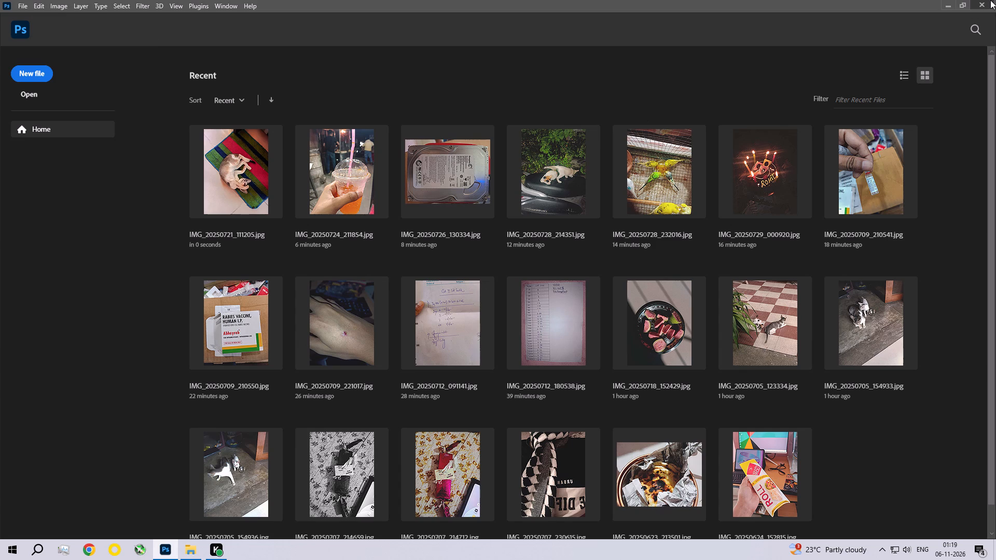